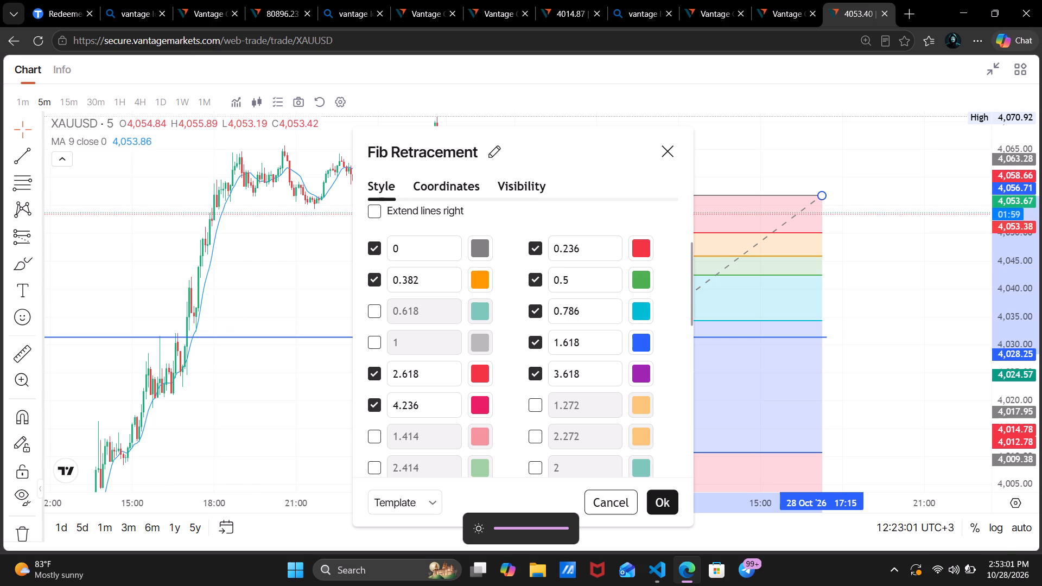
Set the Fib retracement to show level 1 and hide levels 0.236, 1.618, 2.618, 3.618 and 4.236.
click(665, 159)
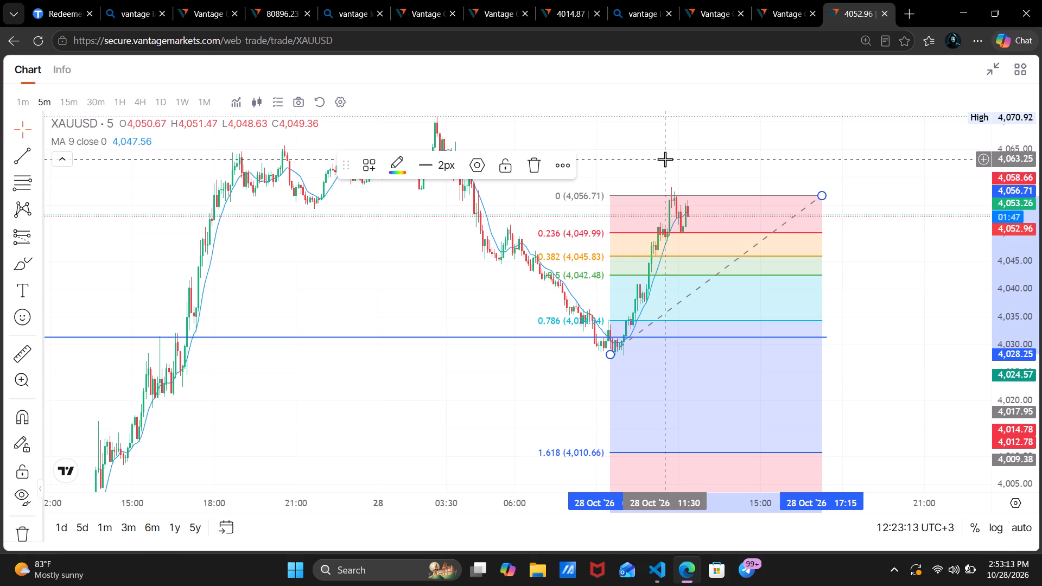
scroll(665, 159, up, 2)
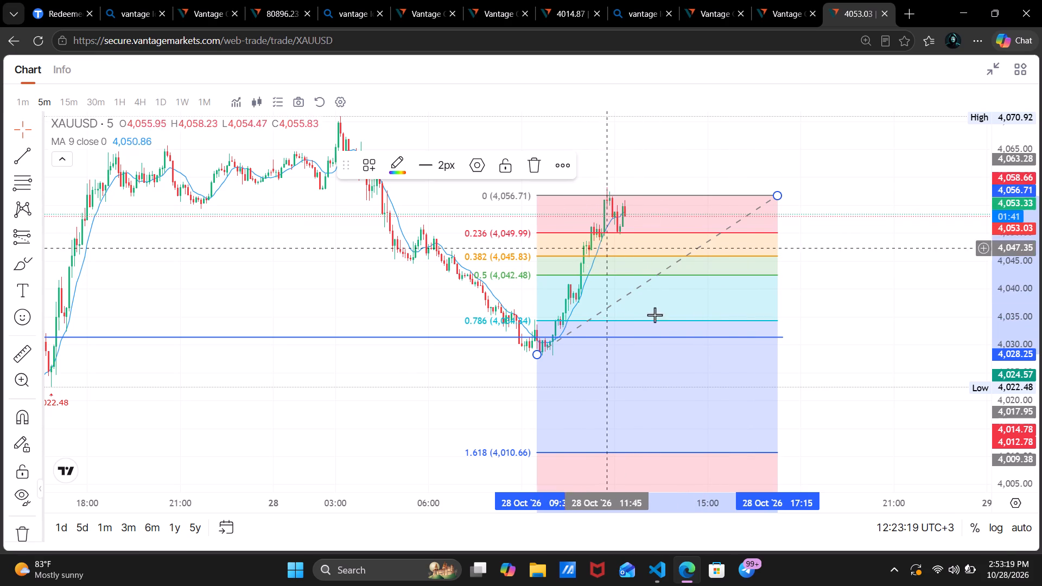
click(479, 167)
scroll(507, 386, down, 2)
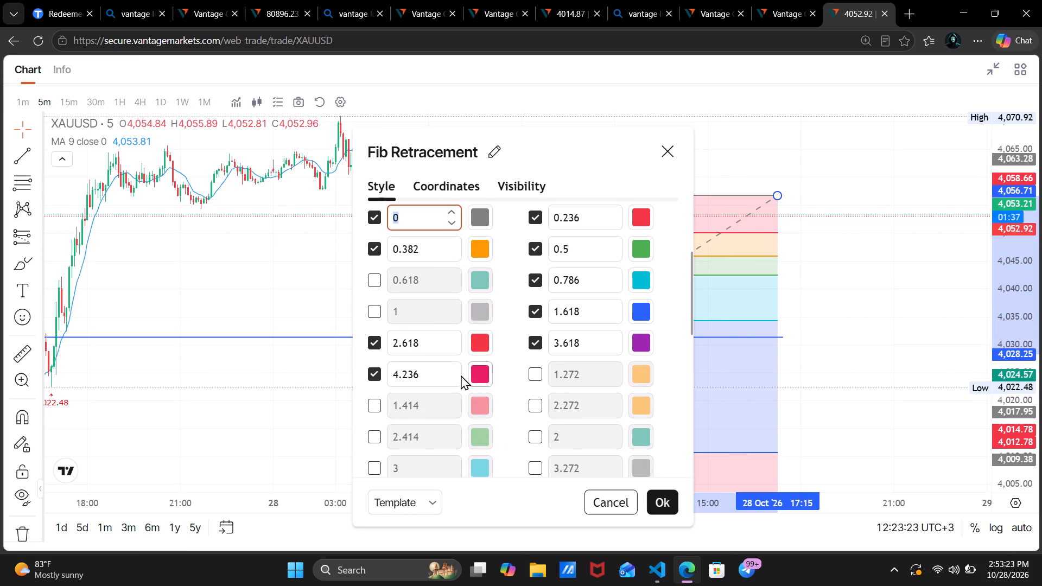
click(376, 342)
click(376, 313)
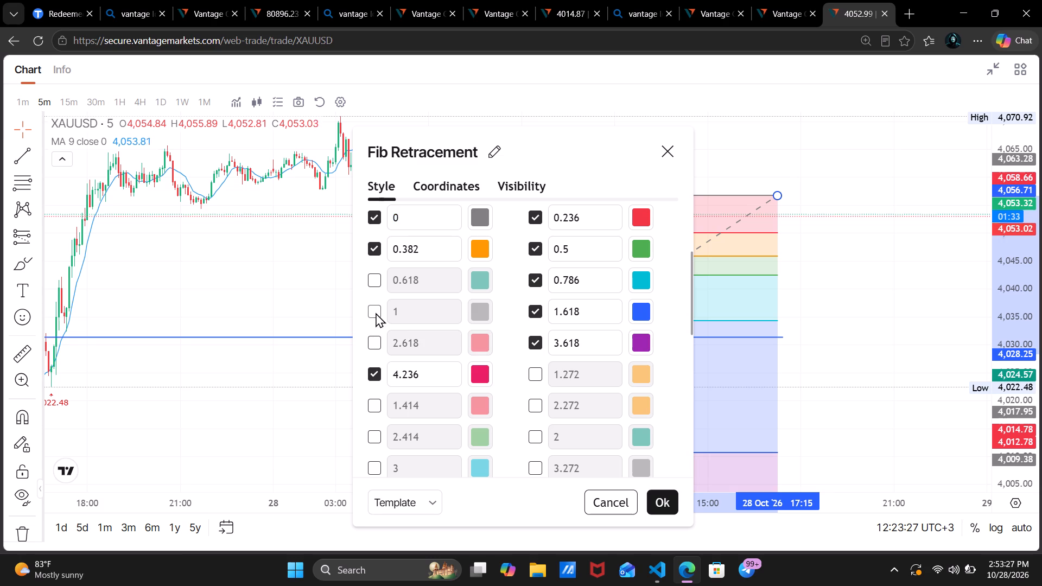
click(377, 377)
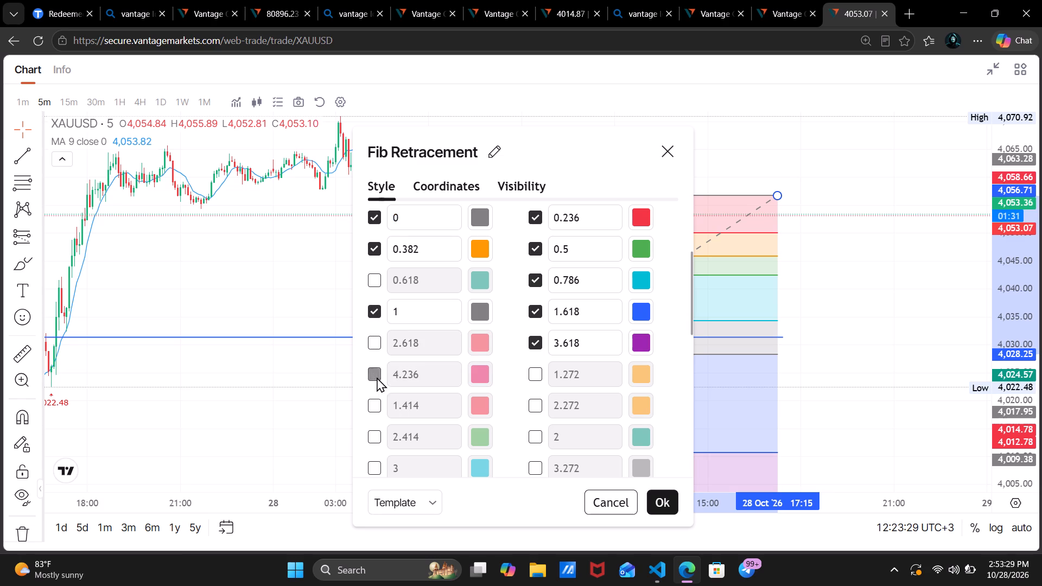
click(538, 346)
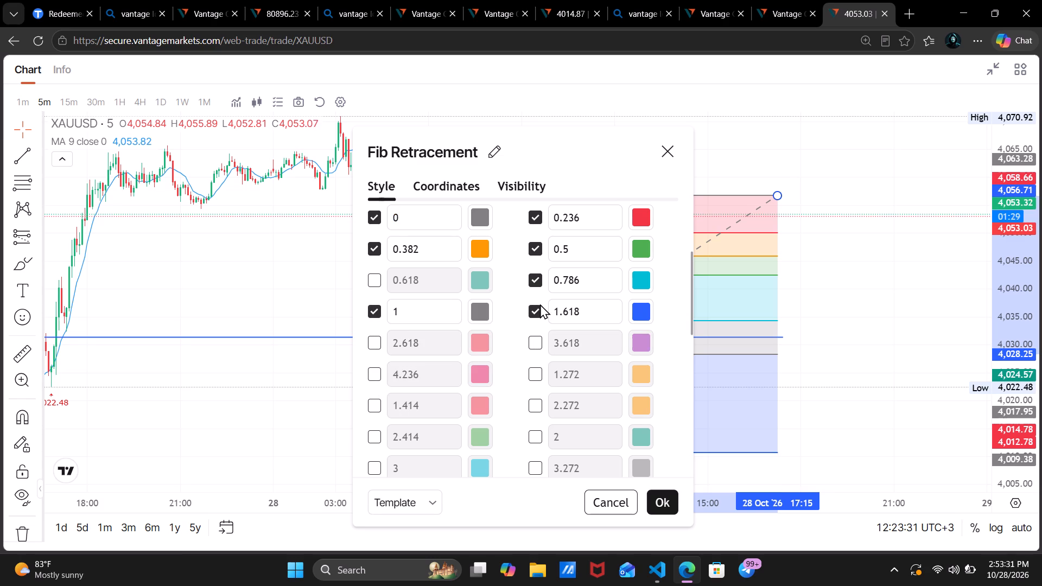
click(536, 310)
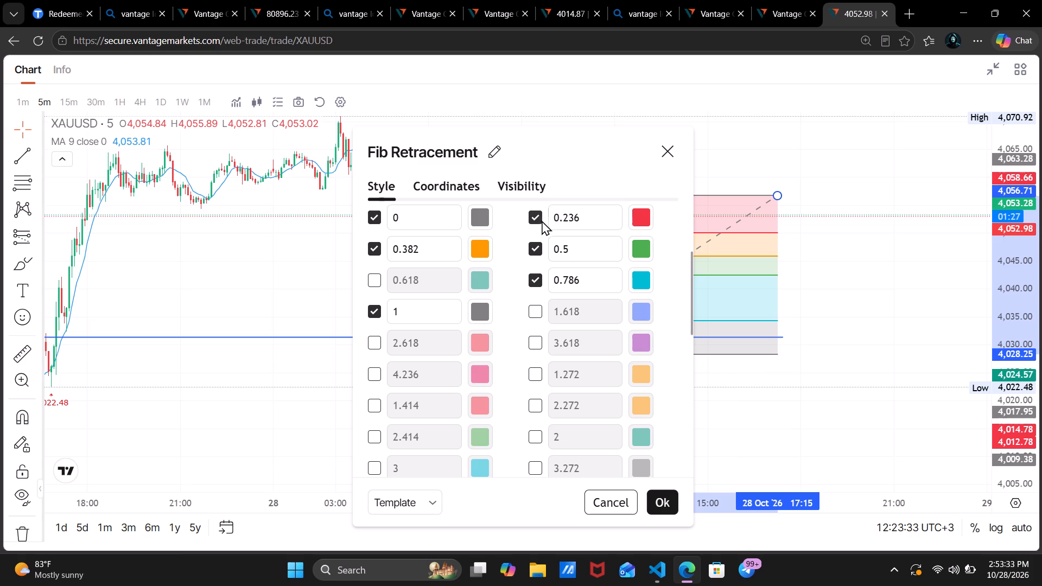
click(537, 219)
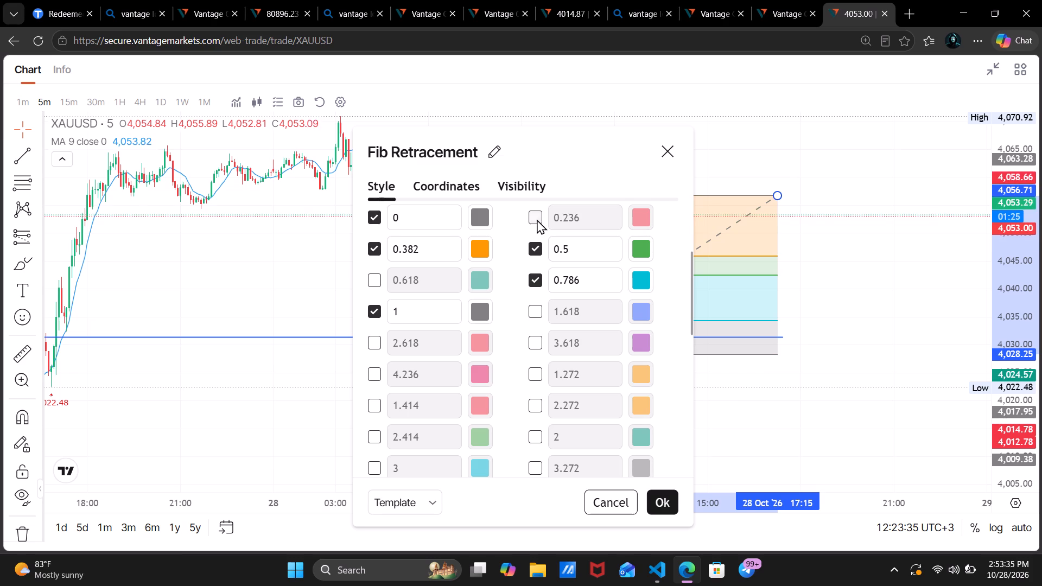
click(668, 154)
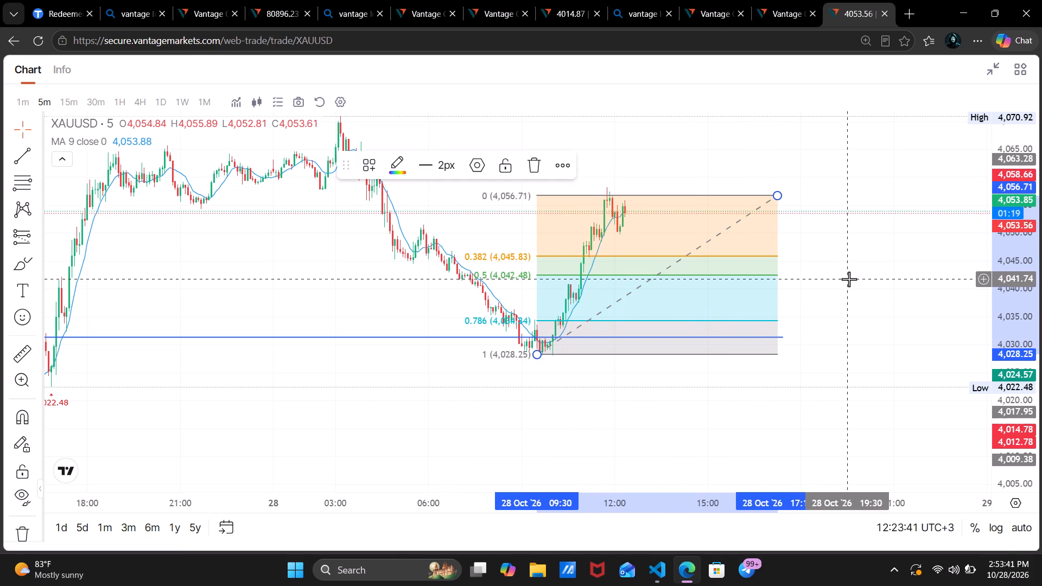
Examine the XAUUSD 5-minute price action against the Fib retracement levels and the earlier swings.
scroll(849, 279, up, 1)
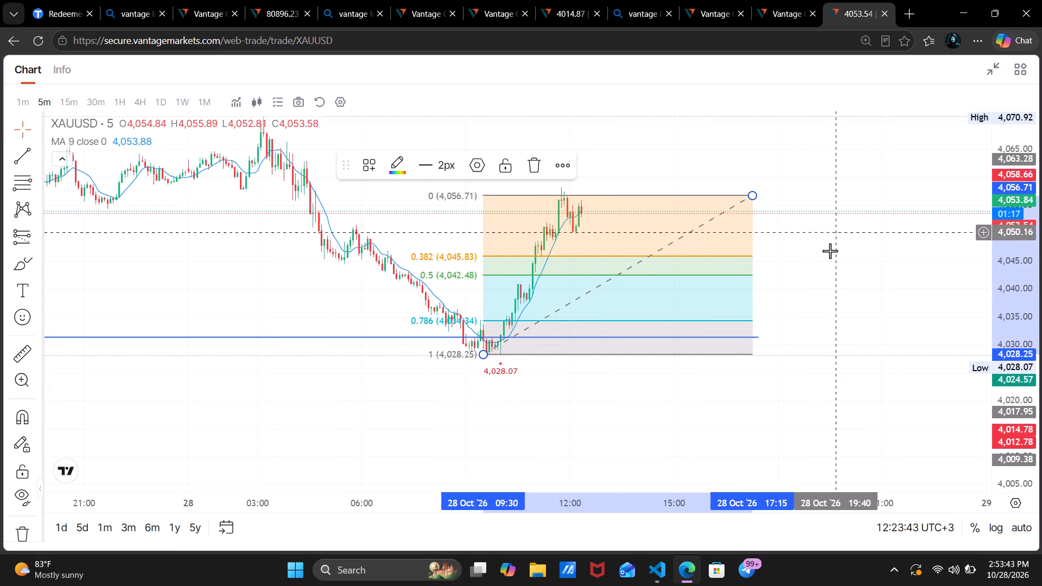
scroll(829, 258, down, 3)
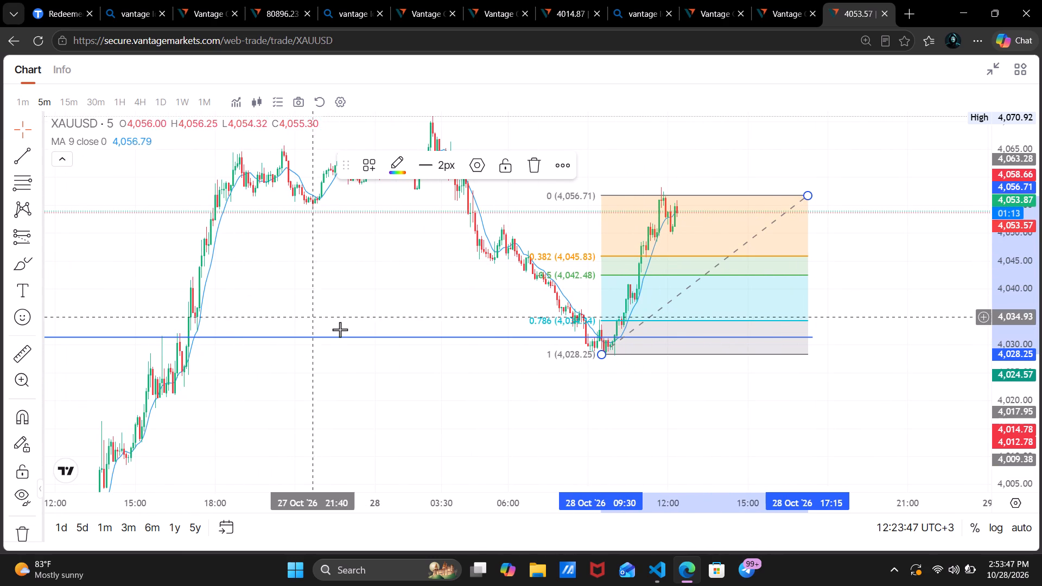
scroll(352, 335, down, 2)
scroll(415, 256, down, 2)
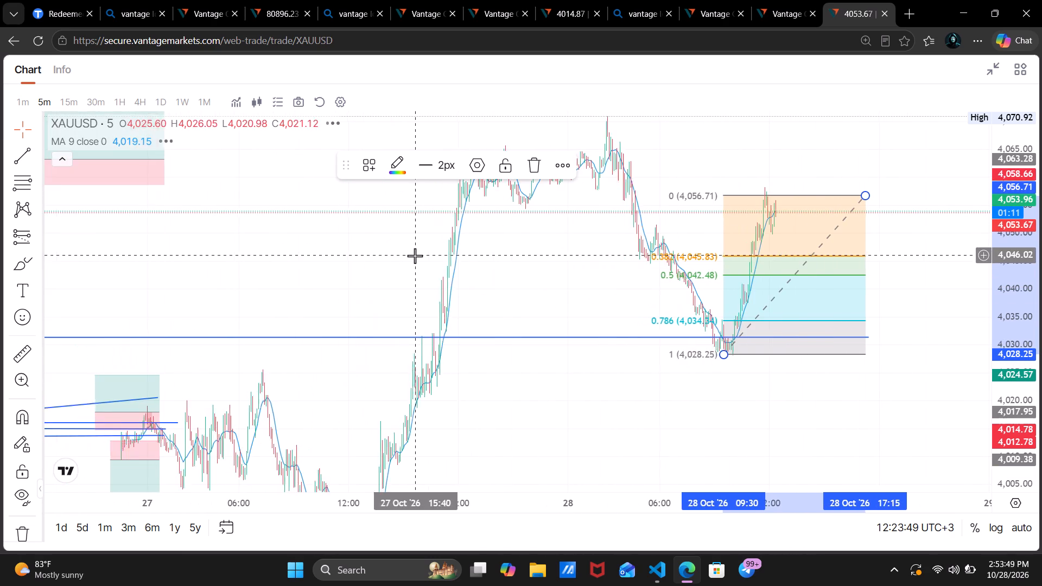
click(503, 281)
scroll(603, 265, up, 2)
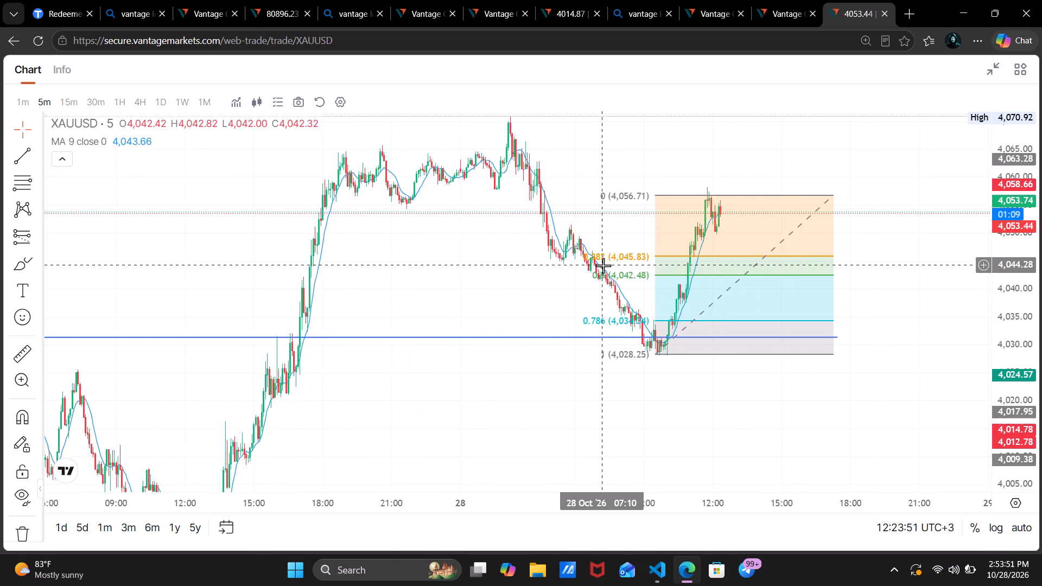
scroll(603, 265, up, 5)
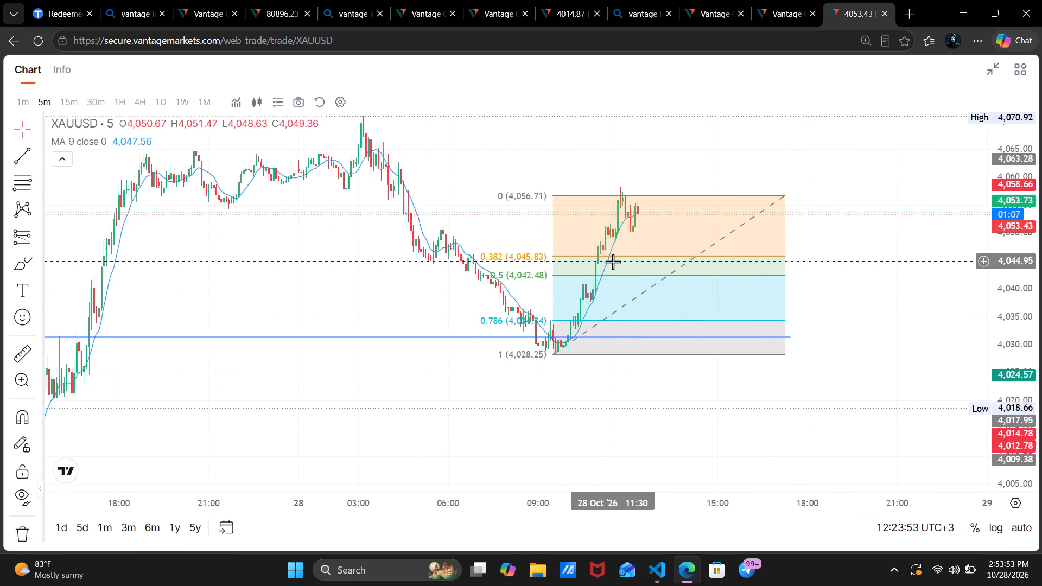
scroll(613, 262, up, 1)
scroll(613, 262, down, 5)
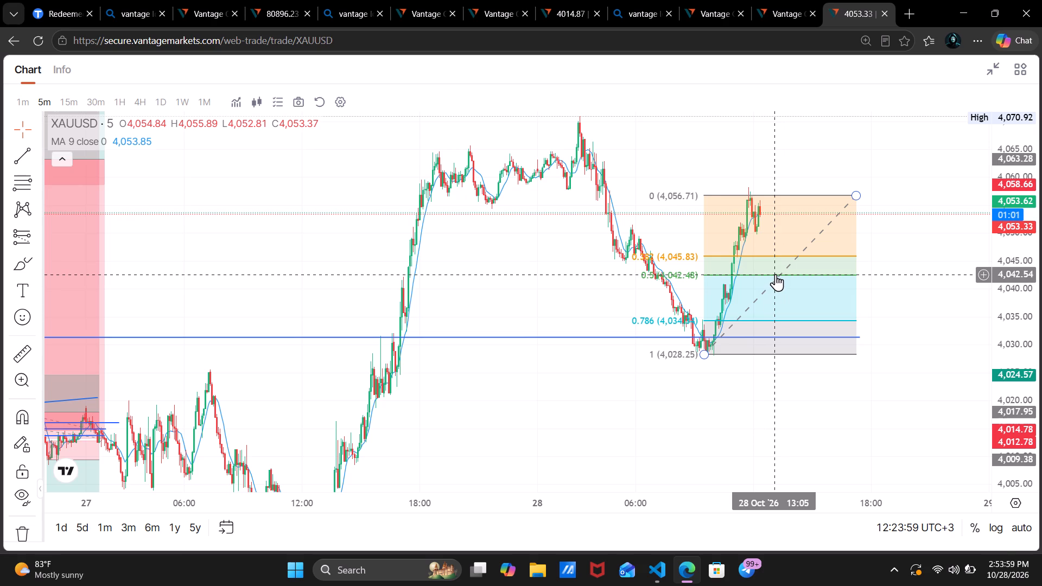
scroll(776, 274, up, 1)
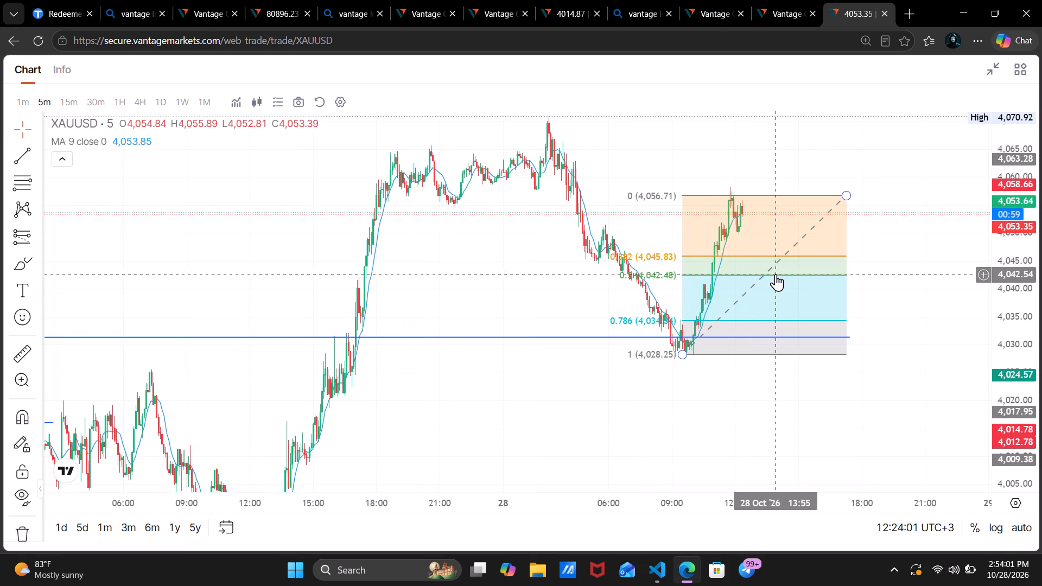
Restore the full trading layout and sell 0.02 lots of XAUUSD at market price.
click(993, 66)
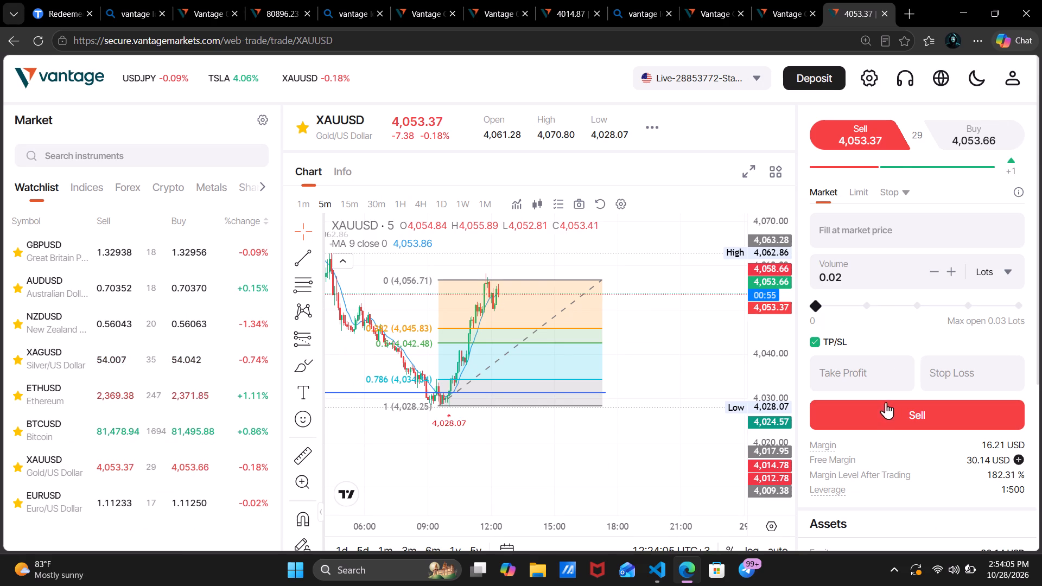
click(887, 403)
click(574, 407)
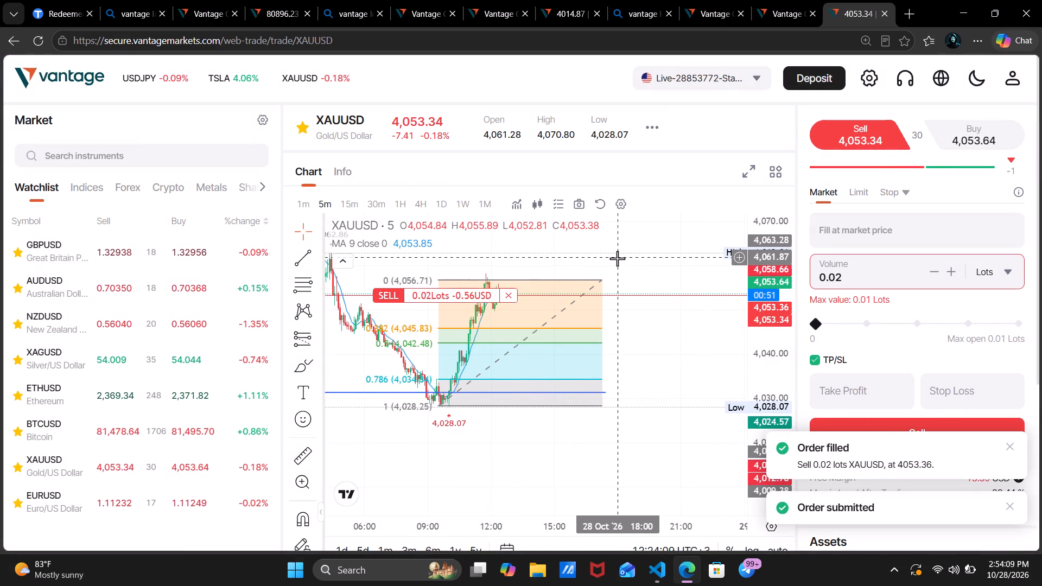
Expand the XAUUSD chart to full size and switch it to the 1-minute timeframe.
drag(617, 258, 682, 249)
click(749, 168)
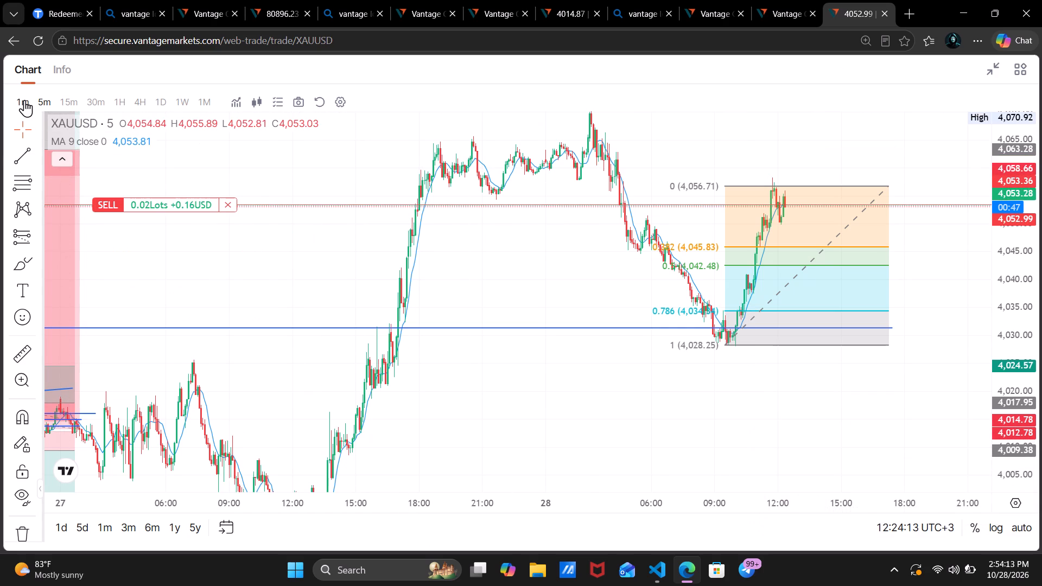
click(24, 100)
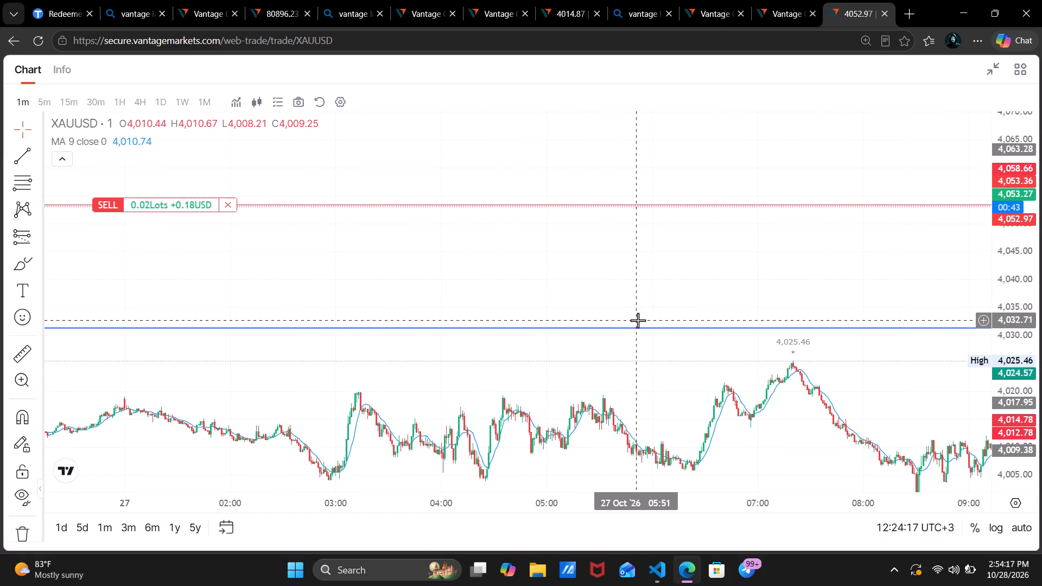
Examine the latest 1-minute XAUUSD candles around the open sell position and the Fib retracement levels.
scroll(638, 320, down, 6)
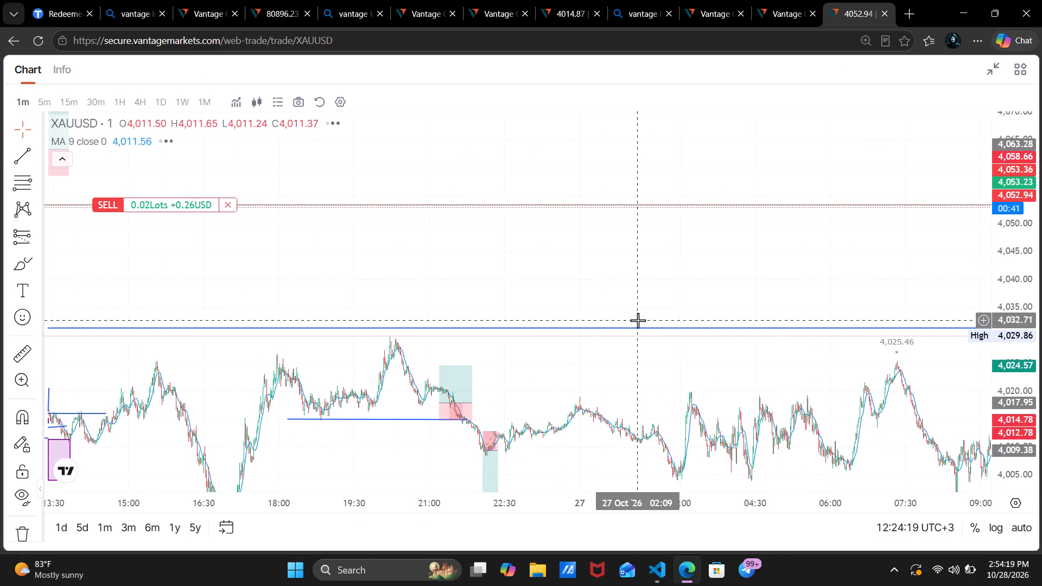
drag(792, 300, 499, 219)
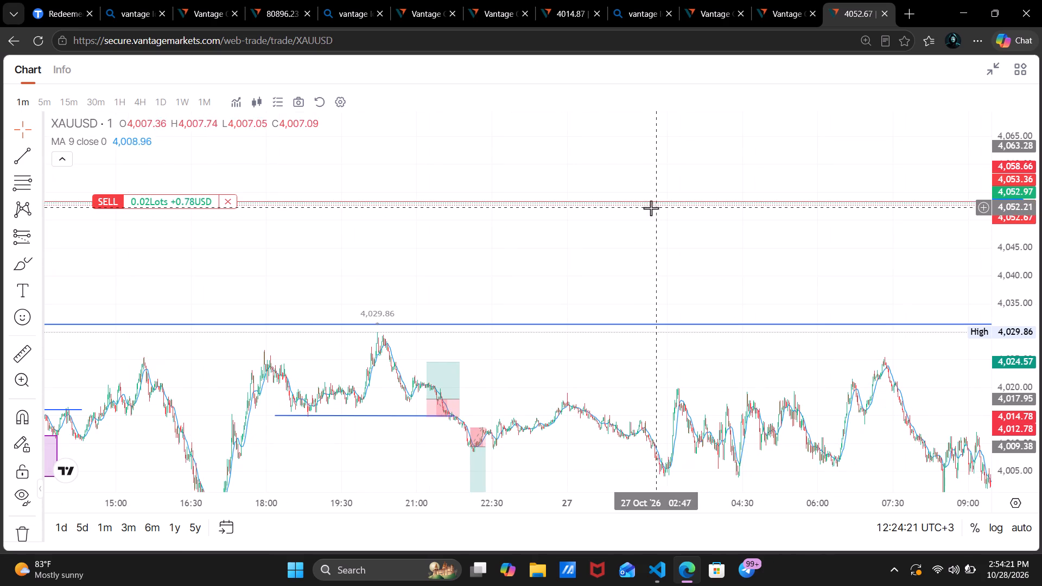
drag(638, 207, 421, 201)
scroll(696, 200, down, 3)
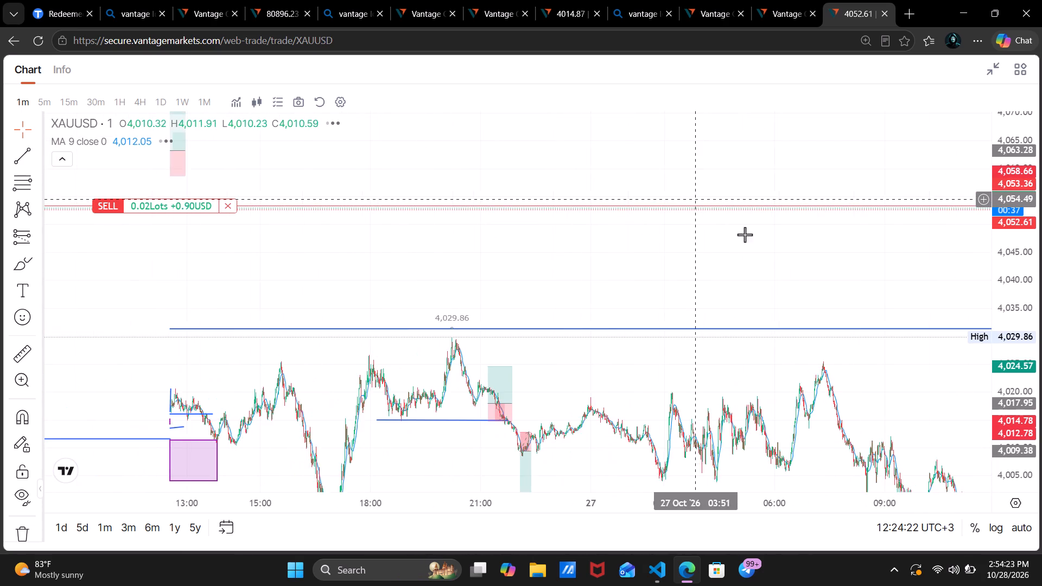
drag(790, 267, 482, 233)
drag(648, 205, 287, 239)
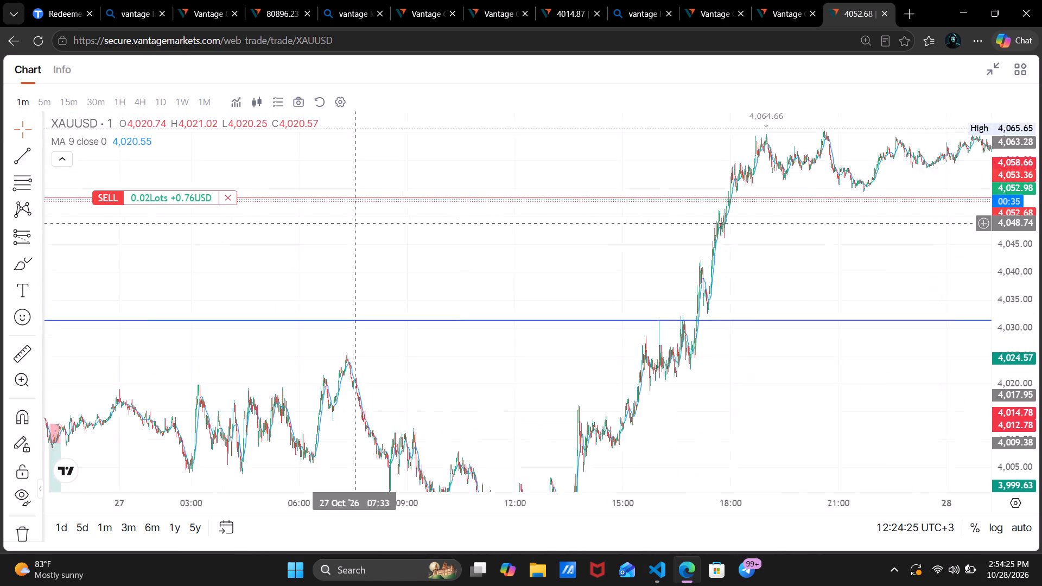
drag(287, 239, 263, 243)
scroll(736, 251, down, 3)
drag(777, 281, 298, 335)
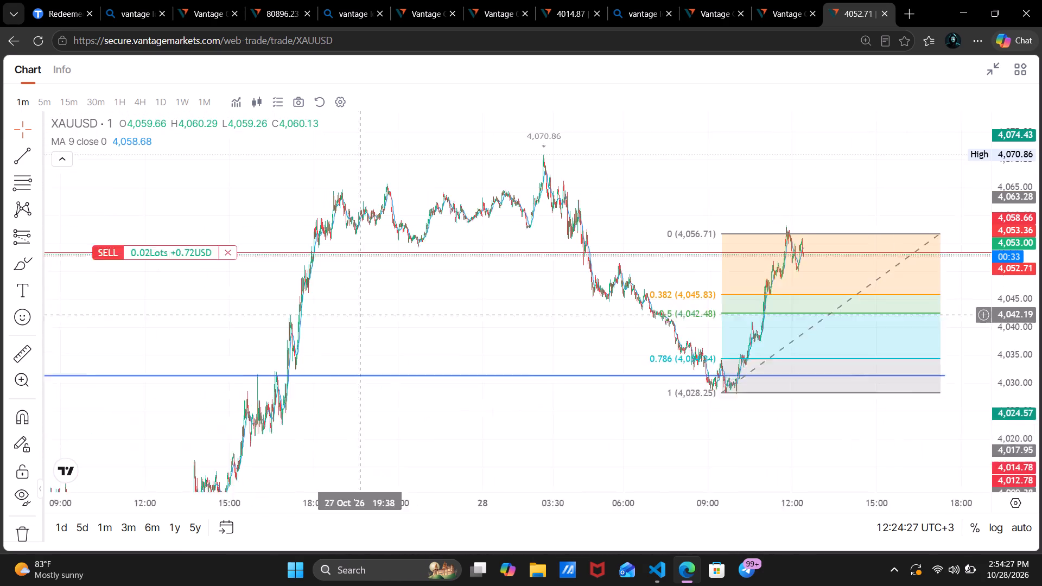
drag(298, 335, 278, 345)
drag(574, 284, 477, 226)
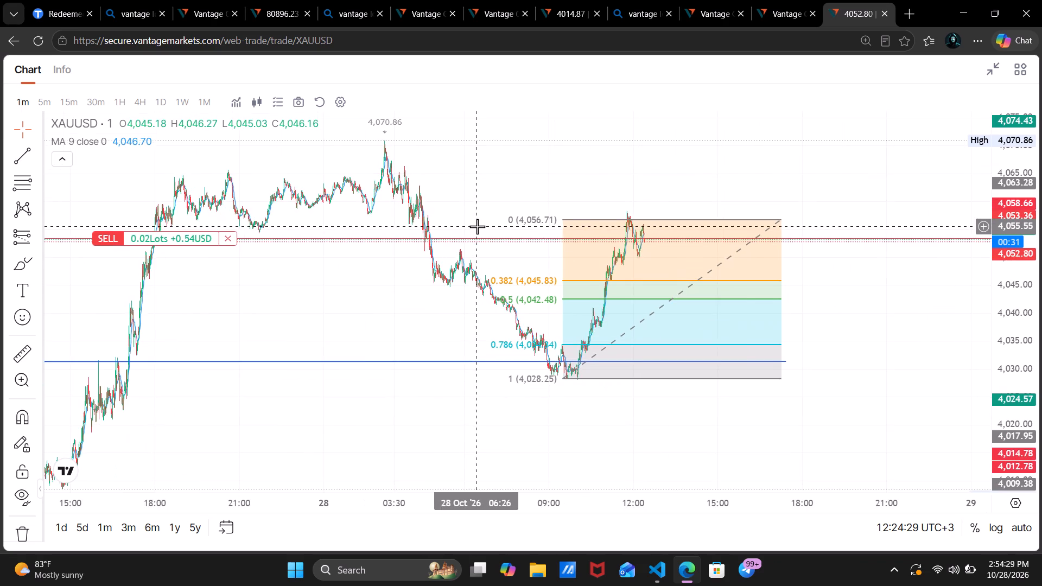
scroll(477, 226, up, 2)
scroll(647, 228, up, 2)
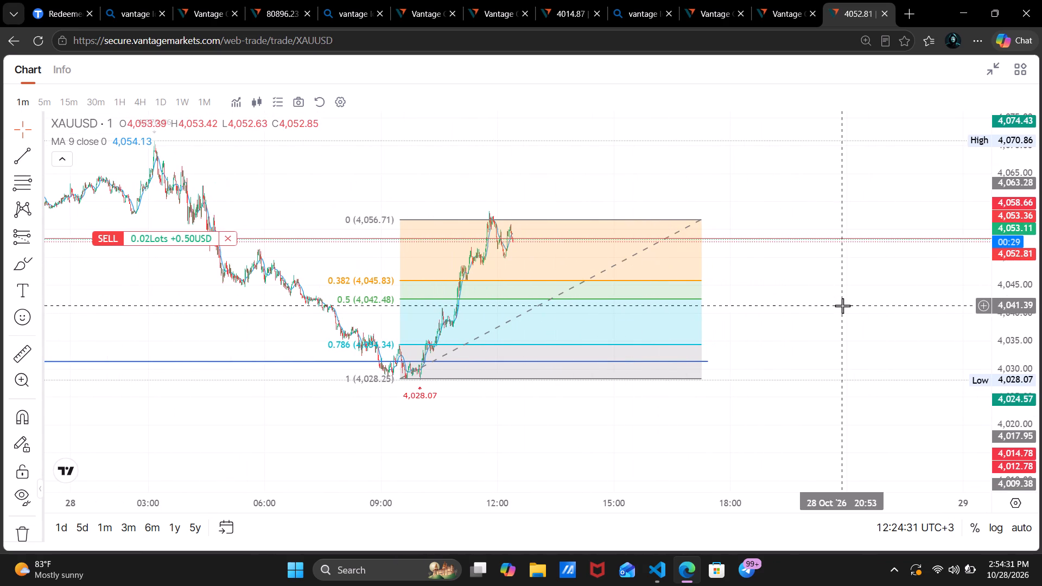
drag(998, 262, 993, 136)
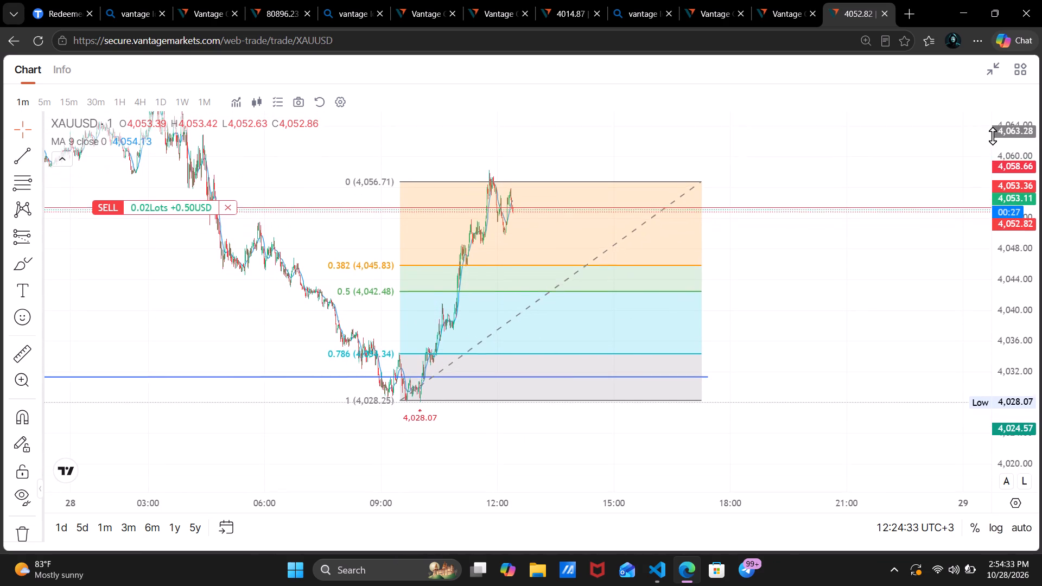
drag(993, 136, 993, 135)
scroll(829, 205, up, 4)
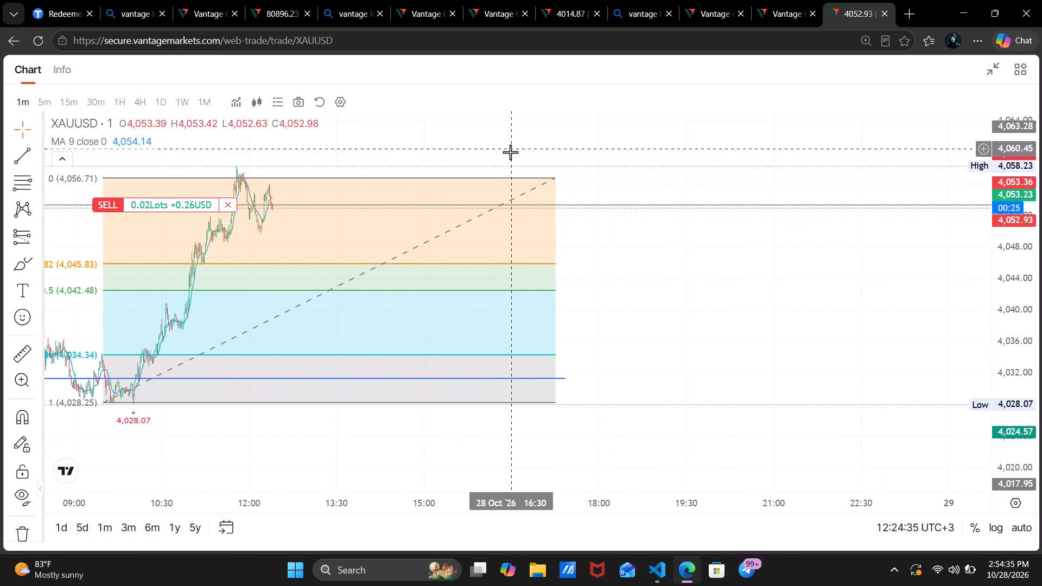
drag(510, 151, 870, 175)
scroll(870, 175, up, 2)
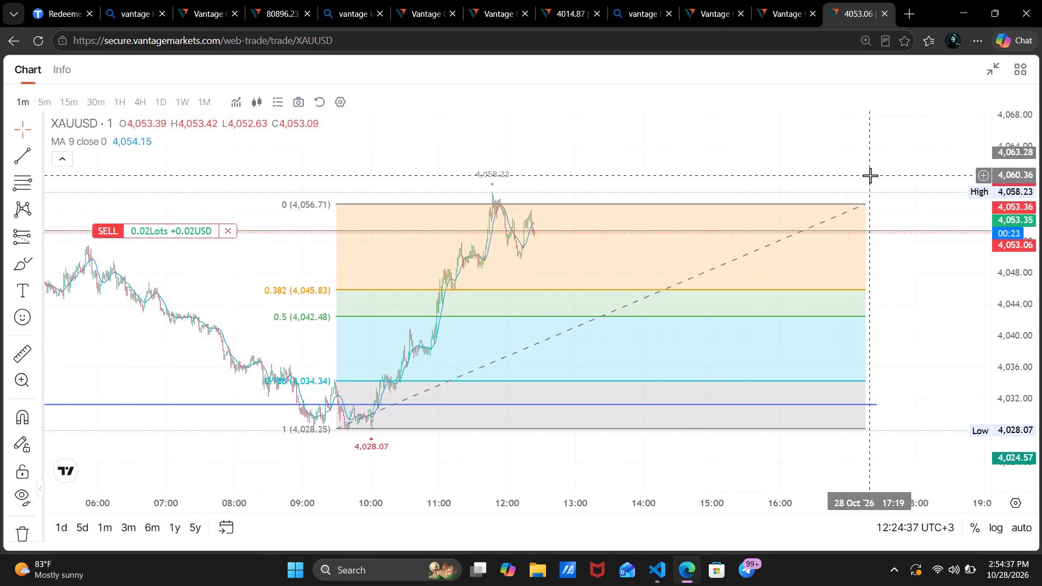
drag(1019, 241, 982, 0)
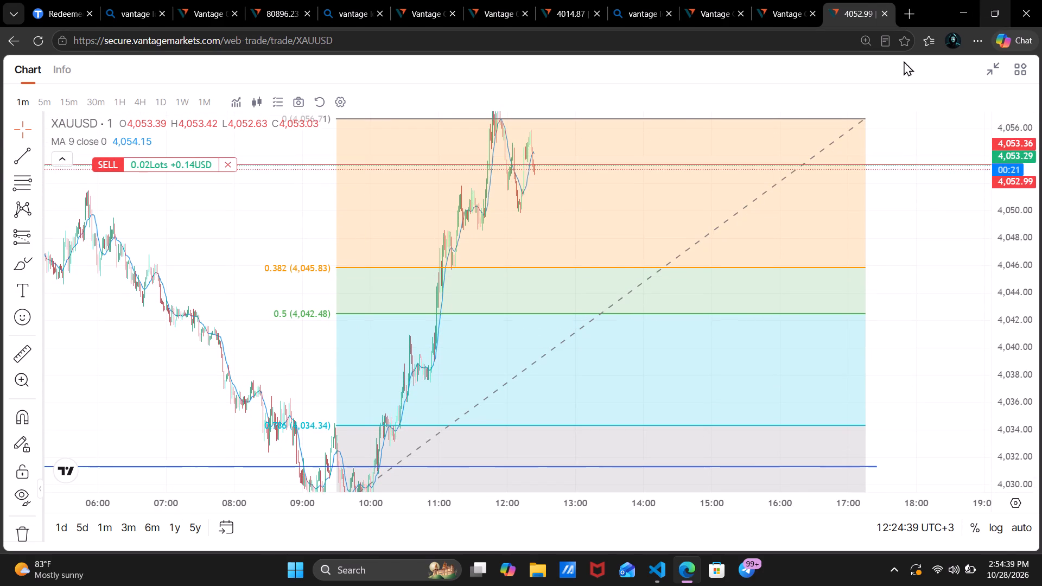
scroll(801, 174, up, 7)
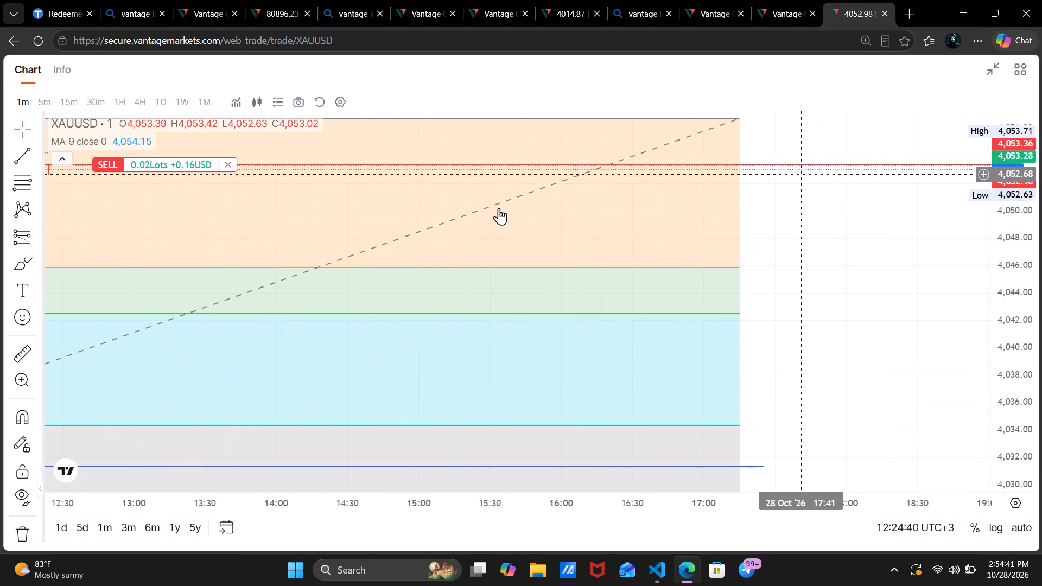
Delete the Fib retracement drawing from the XAUUSD chart.
drag(355, 251, 472, 346)
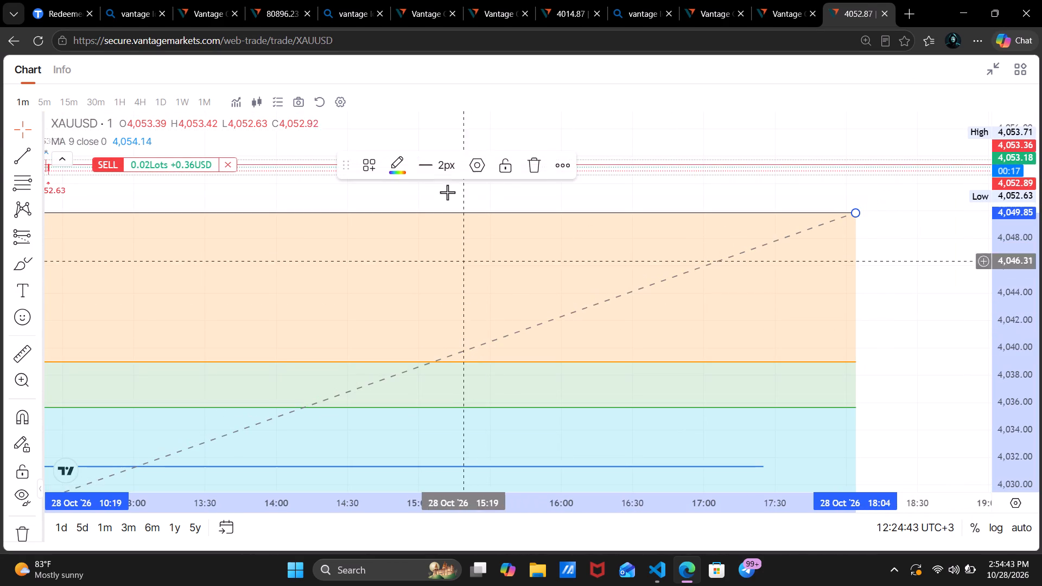
click(537, 165)
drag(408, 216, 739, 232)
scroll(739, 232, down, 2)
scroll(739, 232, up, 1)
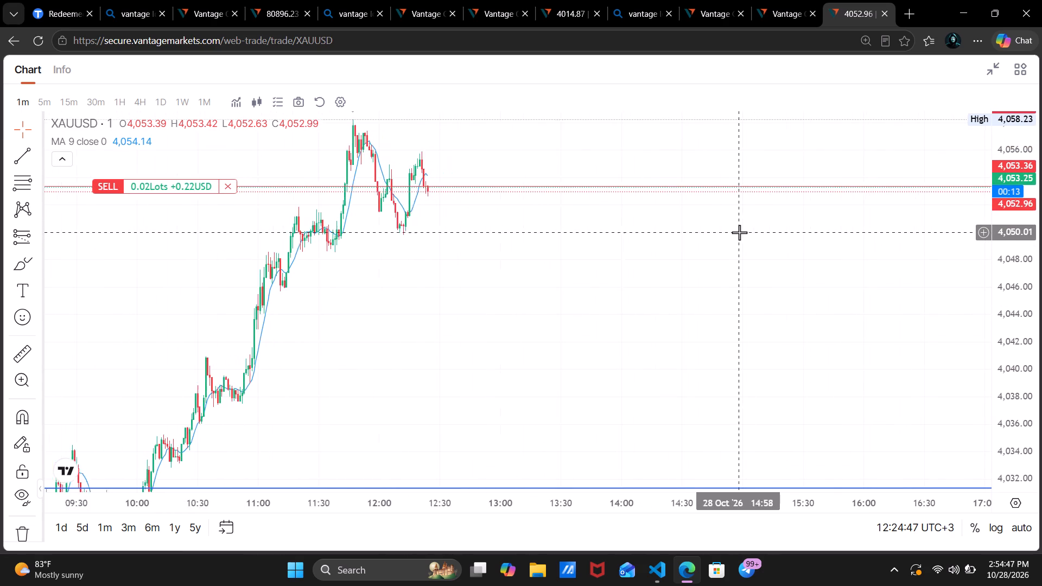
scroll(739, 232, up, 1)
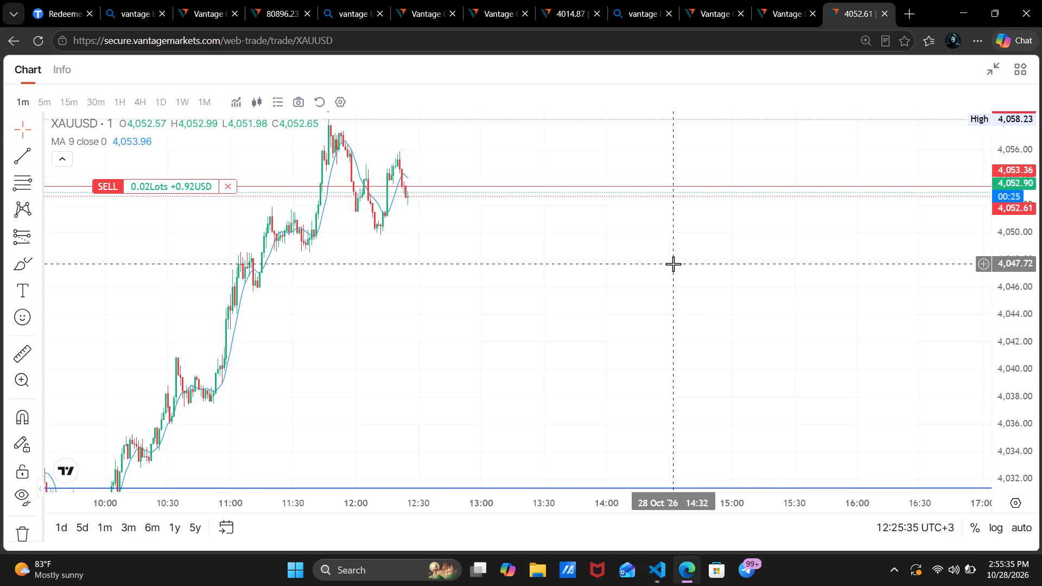
Switch the XAUUSD chart to the 5-minute timeframe and follow the latest candles around the open sell position.
click(47, 103)
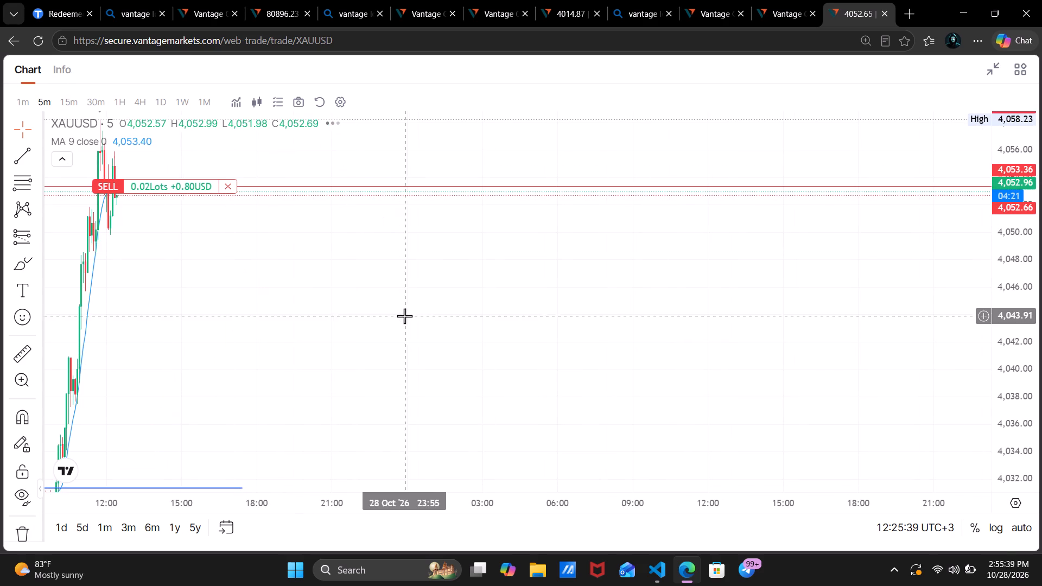
drag(198, 244, 606, 245)
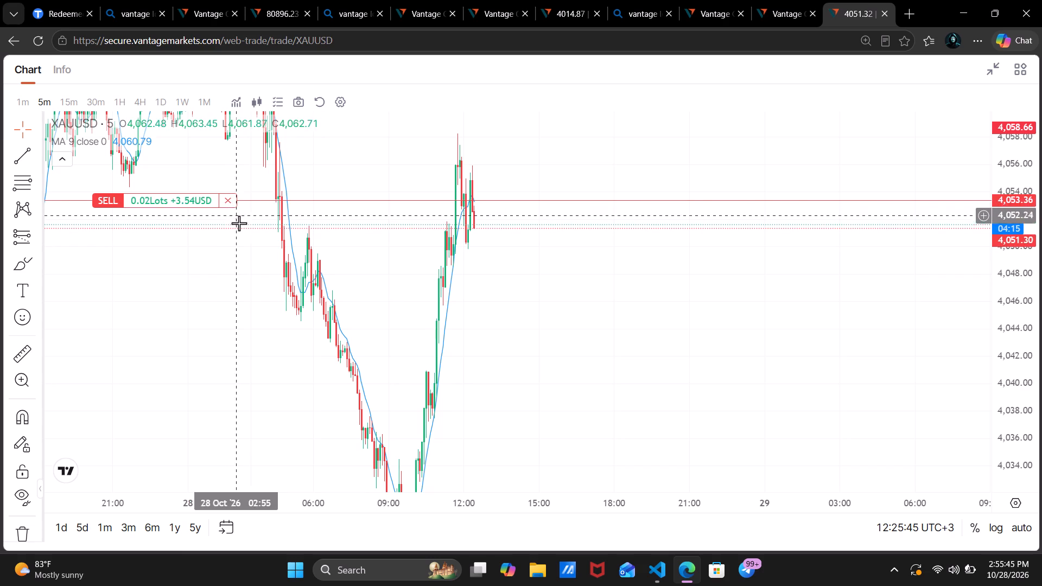
scroll(287, 270, up, 3)
drag(416, 290, 489, 286)
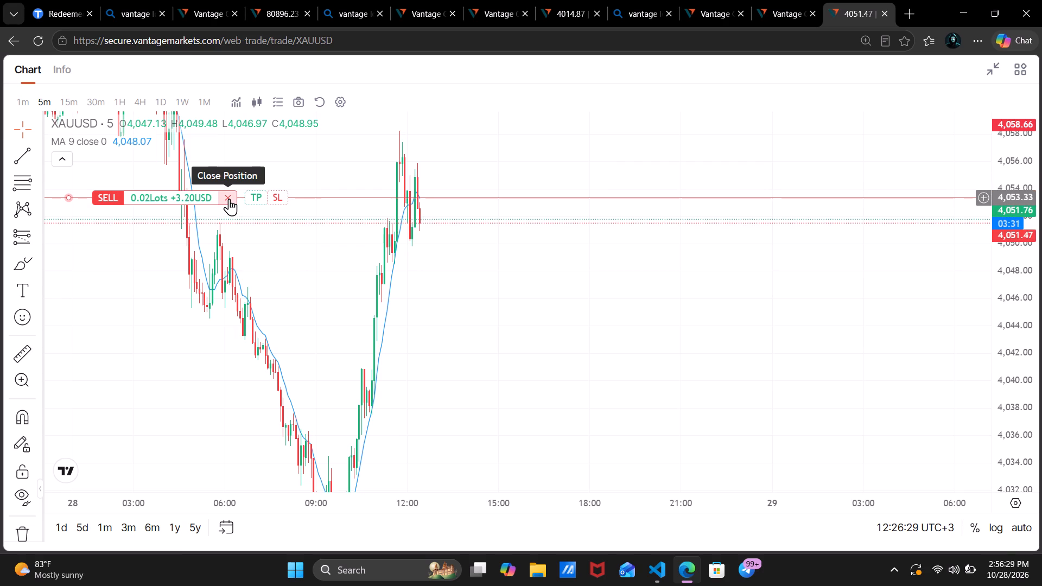
scroll(229, 199, up, 2)
drag(330, 240, 449, 248)
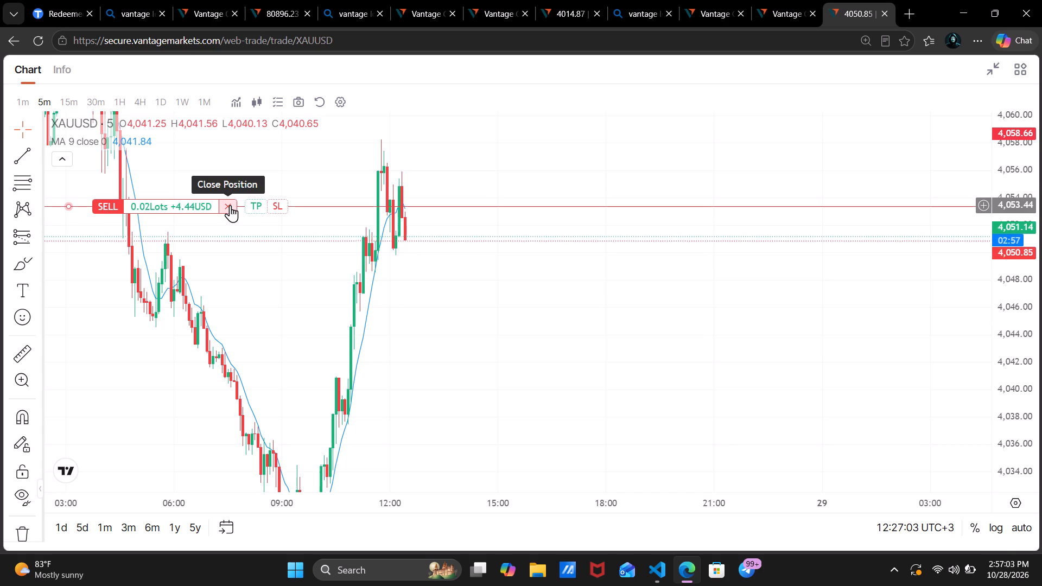
Close the 0.02-lot XAUUSD sell position from its line on the chart.
click(230, 205)
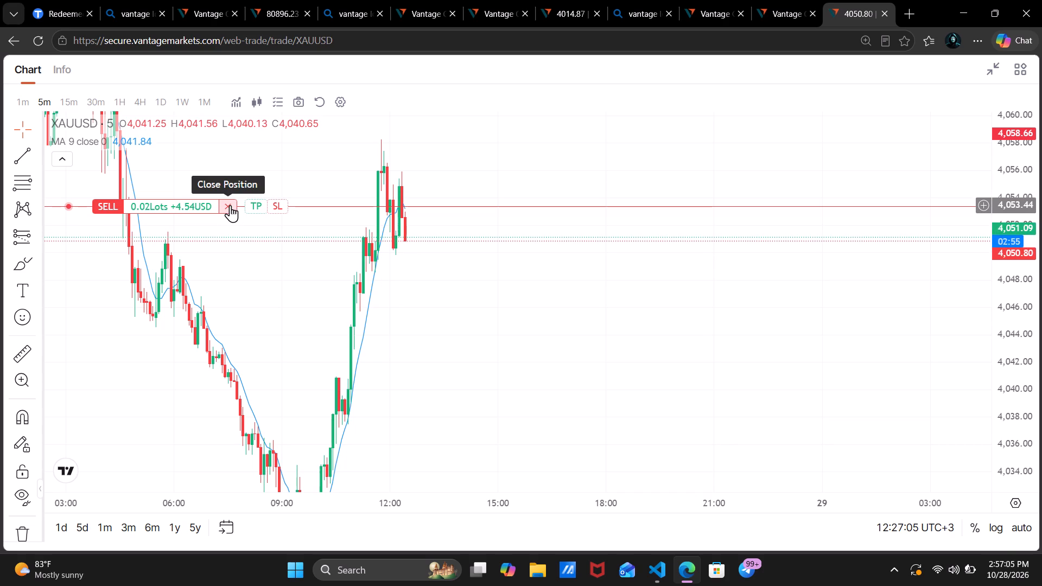
click(230, 205)
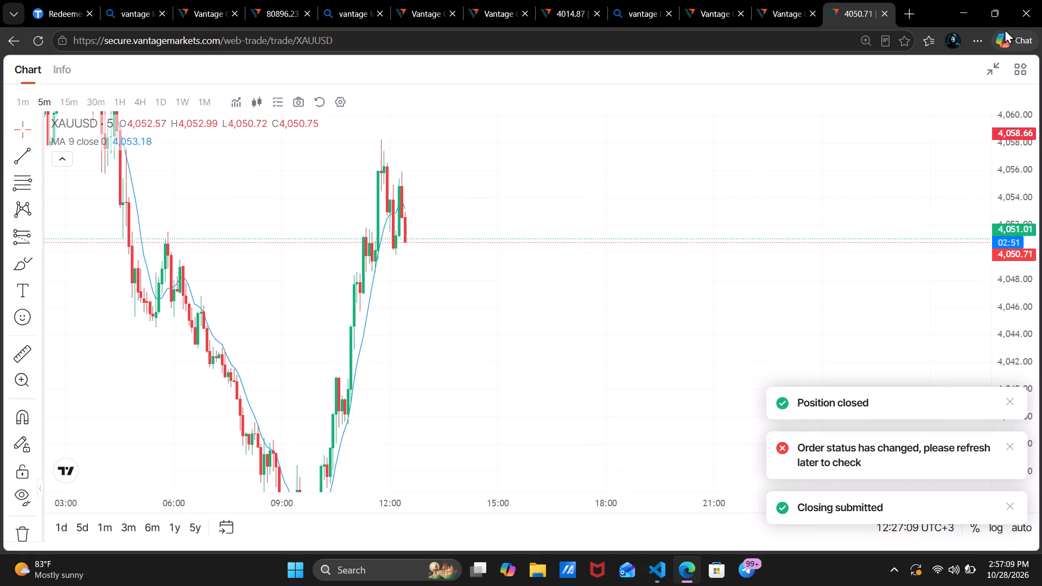
Restore the full trading layout and check the Assets summary and the open Positions list.
click(992, 72)
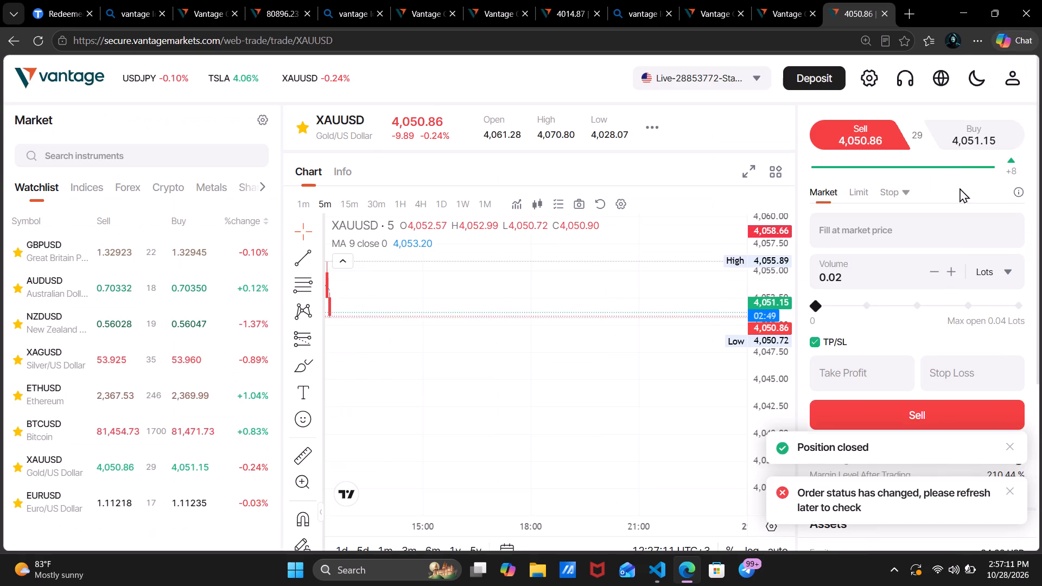
scroll(952, 271, down, 3)
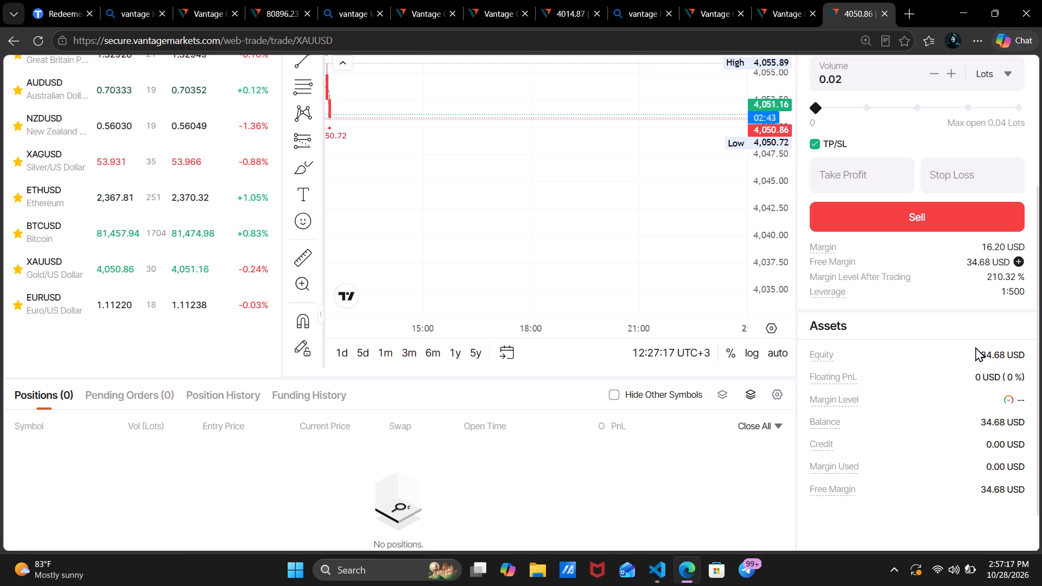
scroll(932, 305, down, 1)
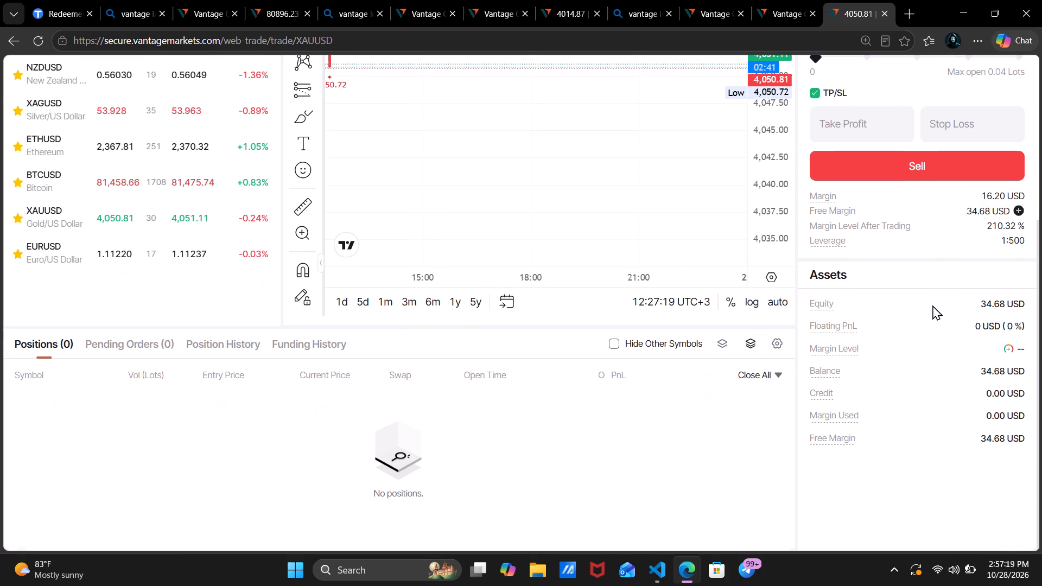
scroll(932, 305, down, 1)
scroll(884, 257, up, 4)
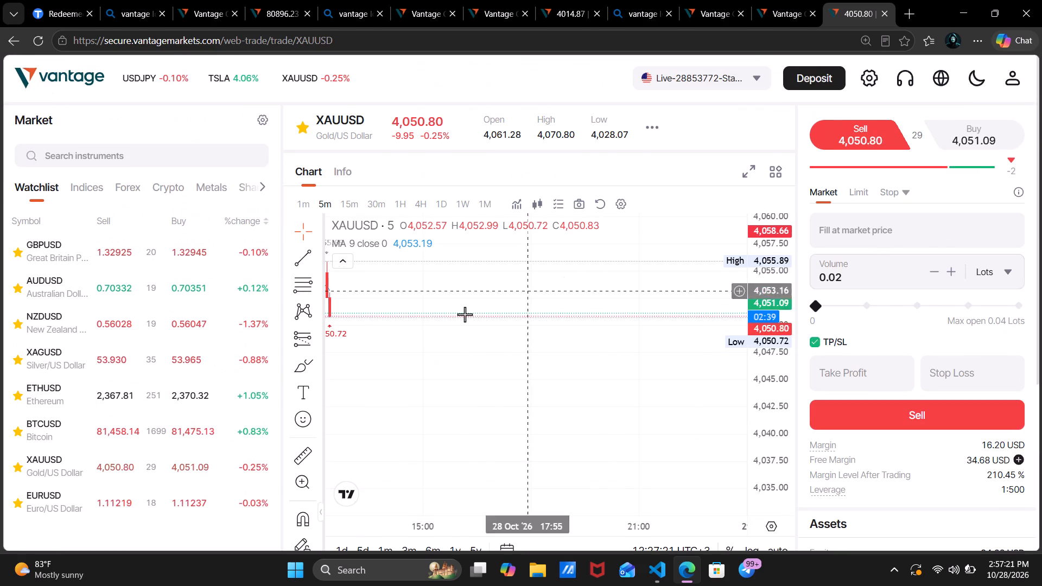
Examine the recent 5-minute XAUUSD price swings, expanding the chart to full size.
drag(465, 314, 632, 292)
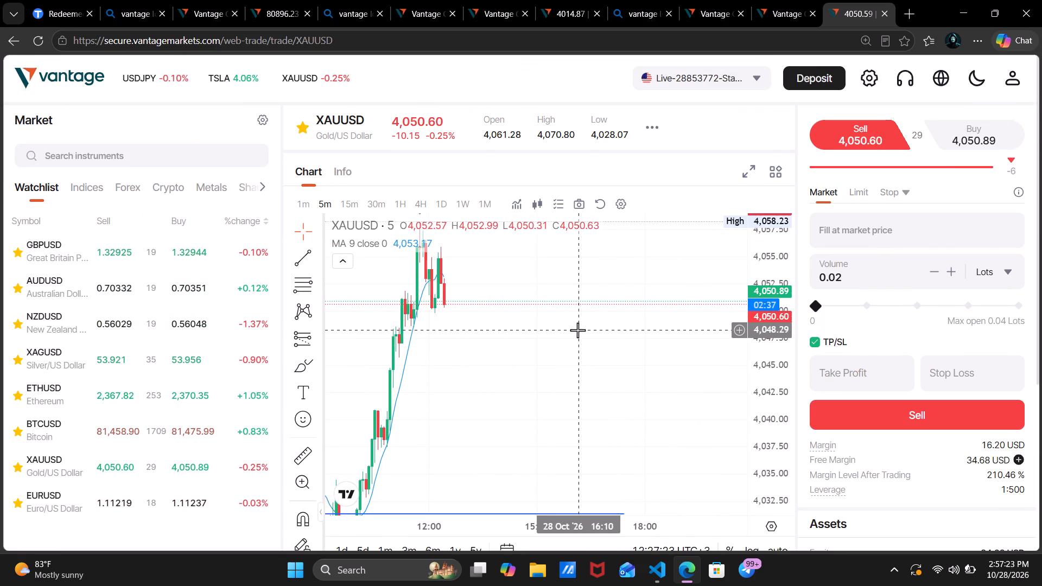
scroll(577, 330, up, 1)
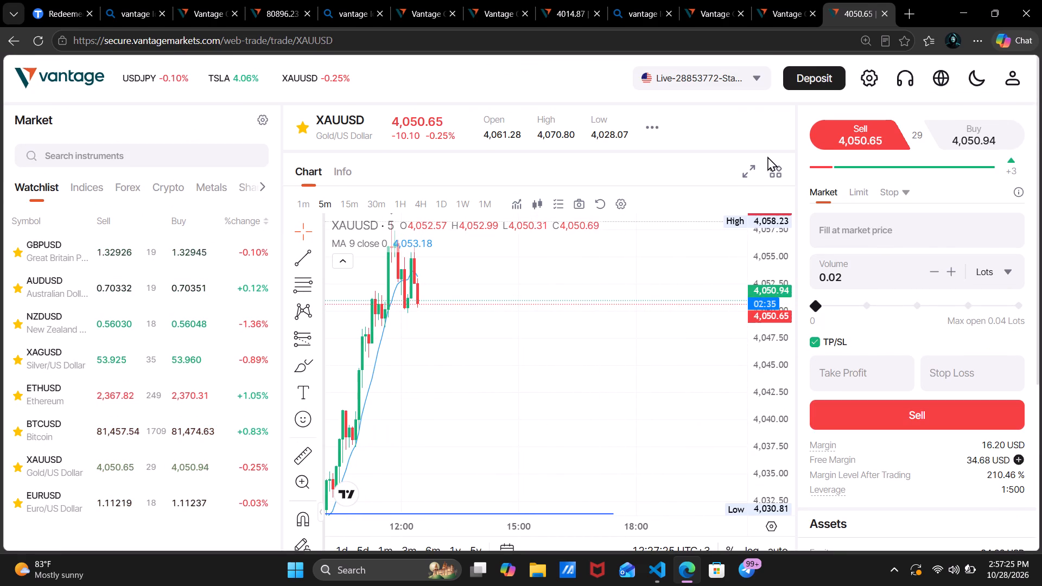
drag(770, 237, 770, 304)
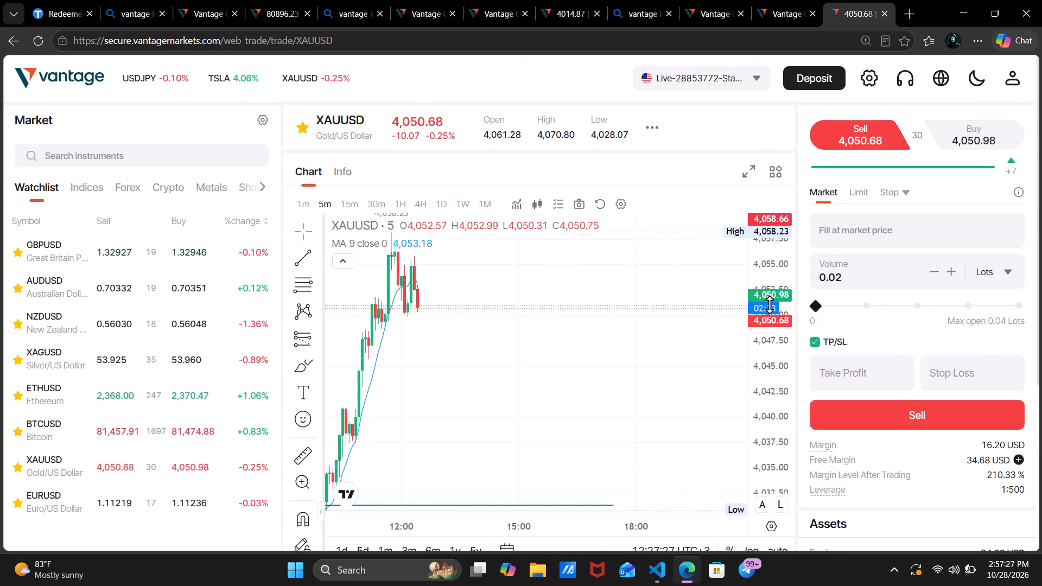
drag(770, 304, 768, 366)
drag(502, 415, 588, 394)
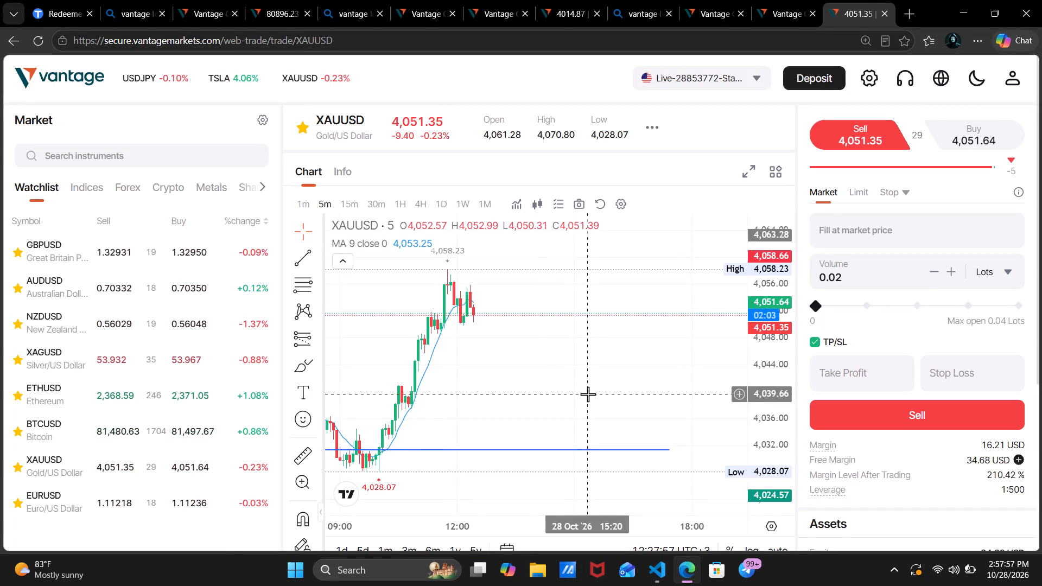
scroll(532, 371, down, 1)
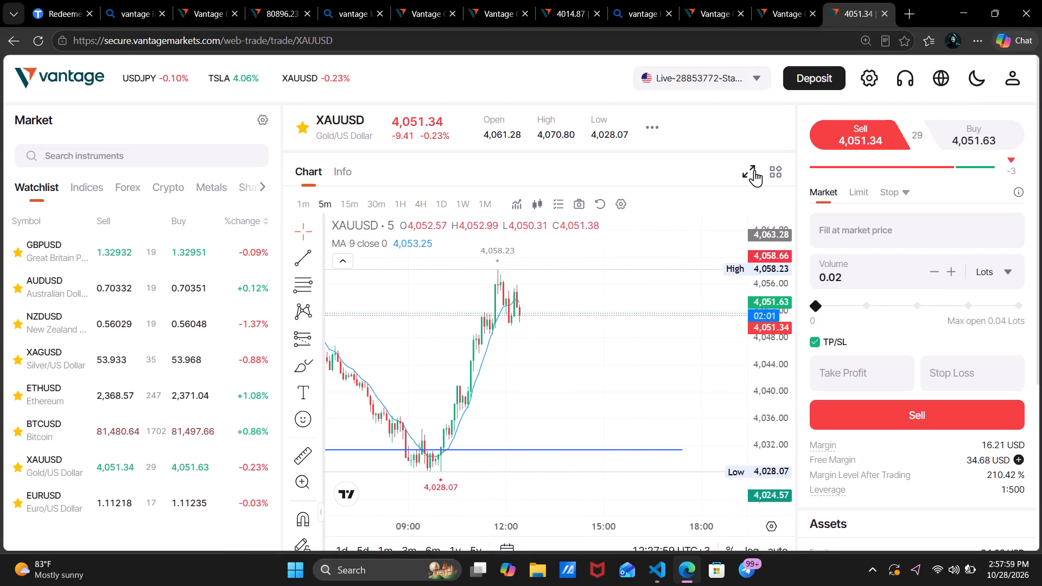
click(754, 170)
scroll(685, 217, up, 1)
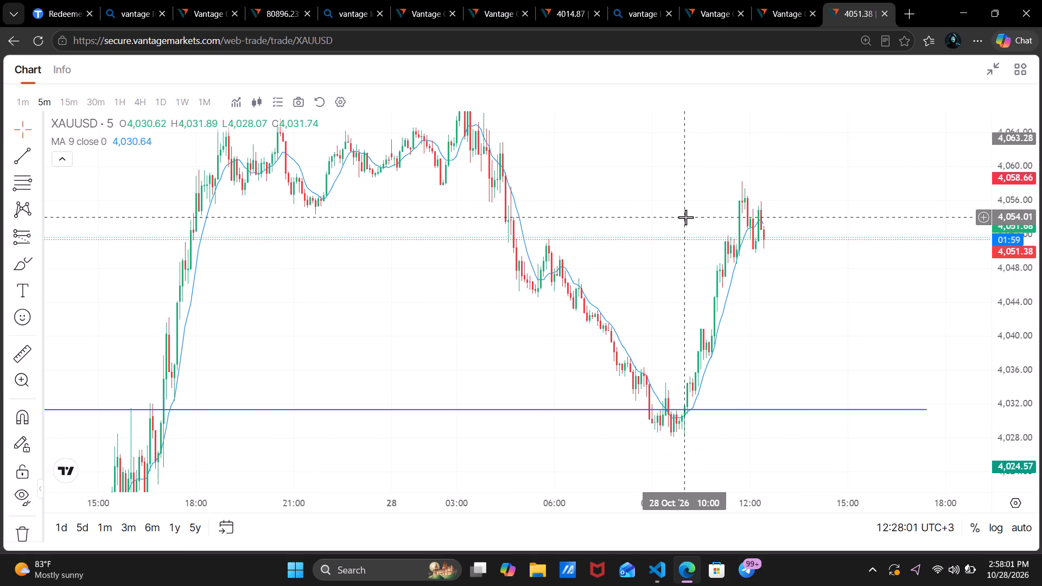
scroll(685, 217, up, 2)
drag(758, 237, 659, 273)
scroll(659, 273, down, 1)
scroll(742, 313, down, 1)
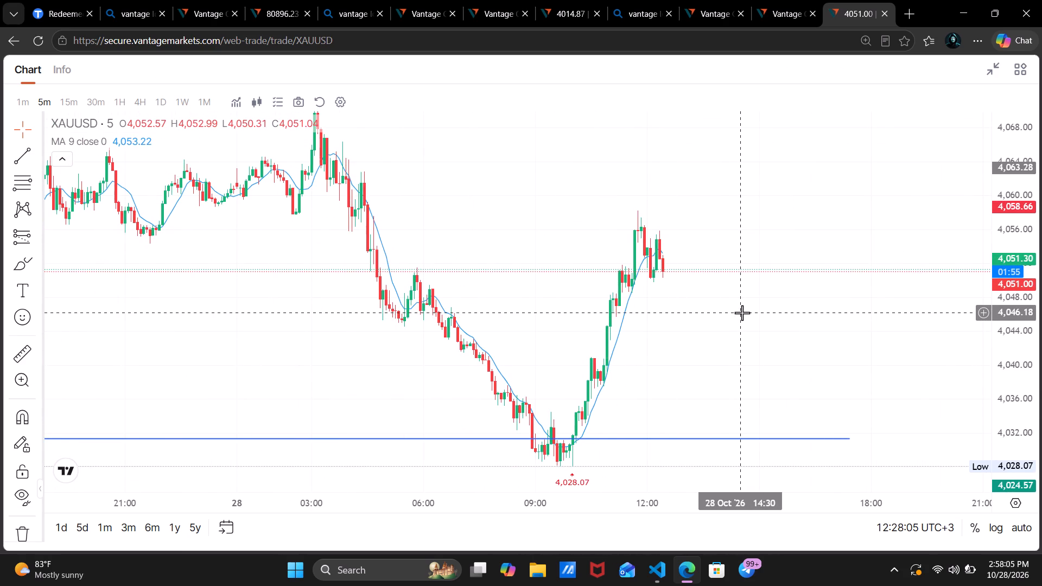
scroll(742, 313, down, 3)
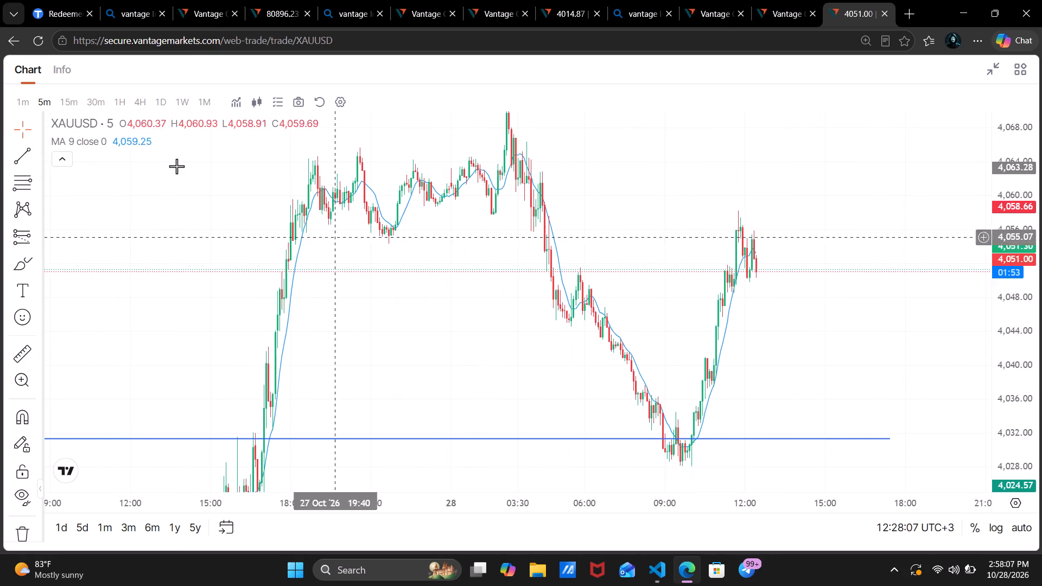
Draw a nearly horizontal trend line at about 4,055 from 27 Oct 18:35 to 28 Oct 19:00.
click(14, 165)
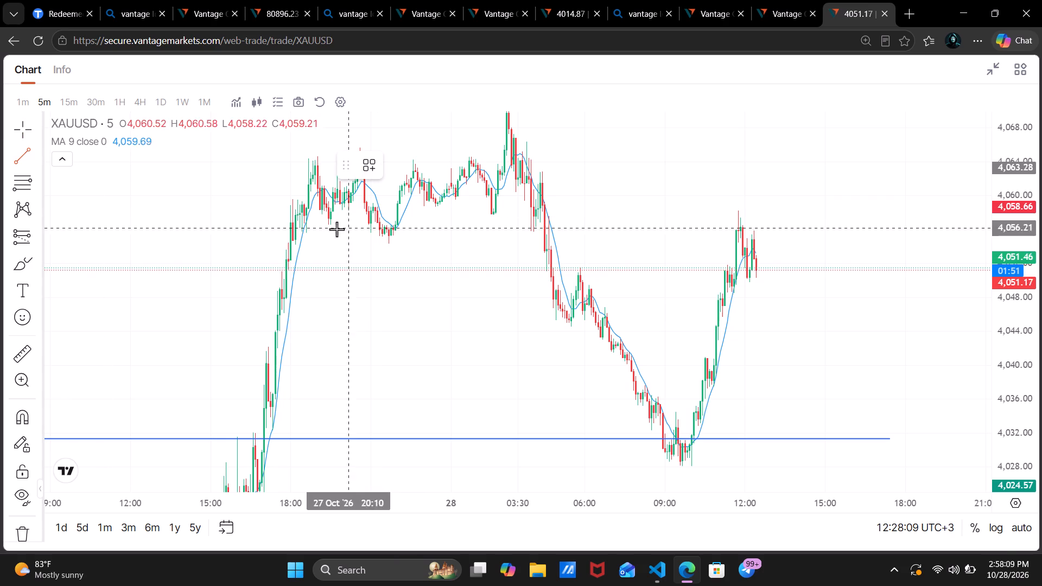
drag(307, 238, 751, 196)
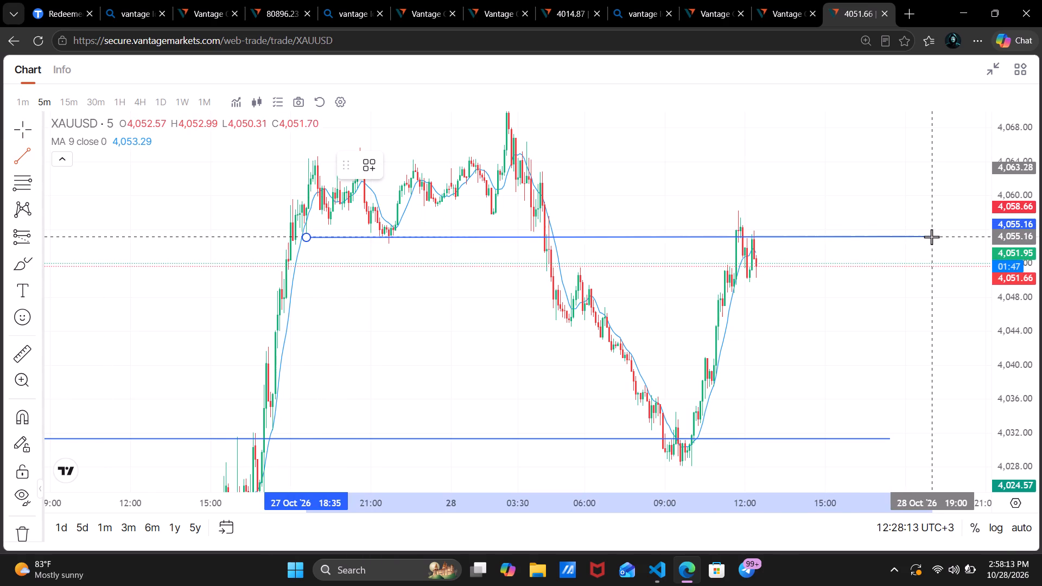
click(931, 237)
Switch the XAUUSD chart to the 15-minute timeframe and examine price against the drawn horizontal levels.
drag(855, 270, 730, 259)
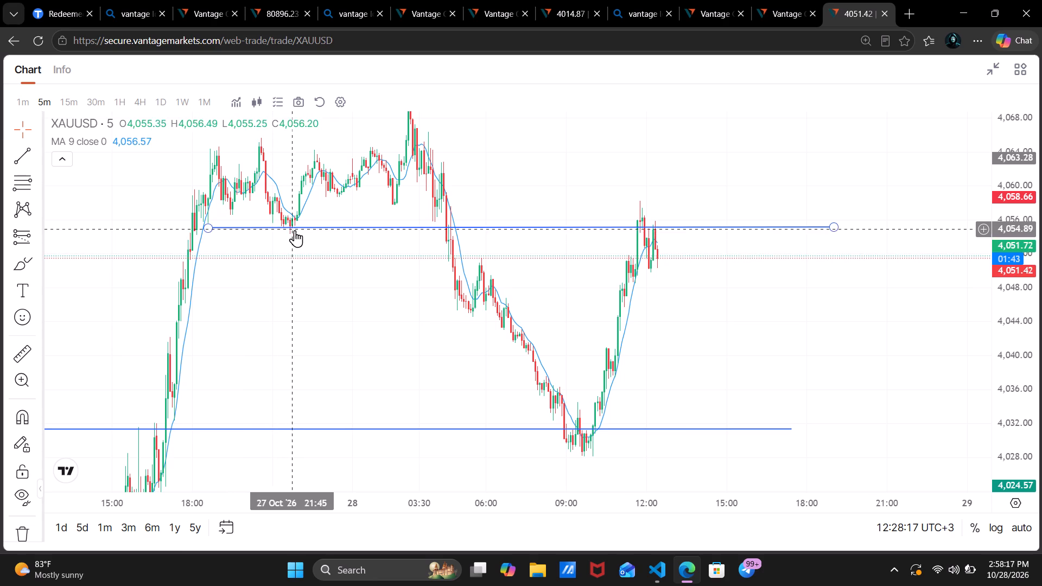
scroll(671, 291, up, 1)
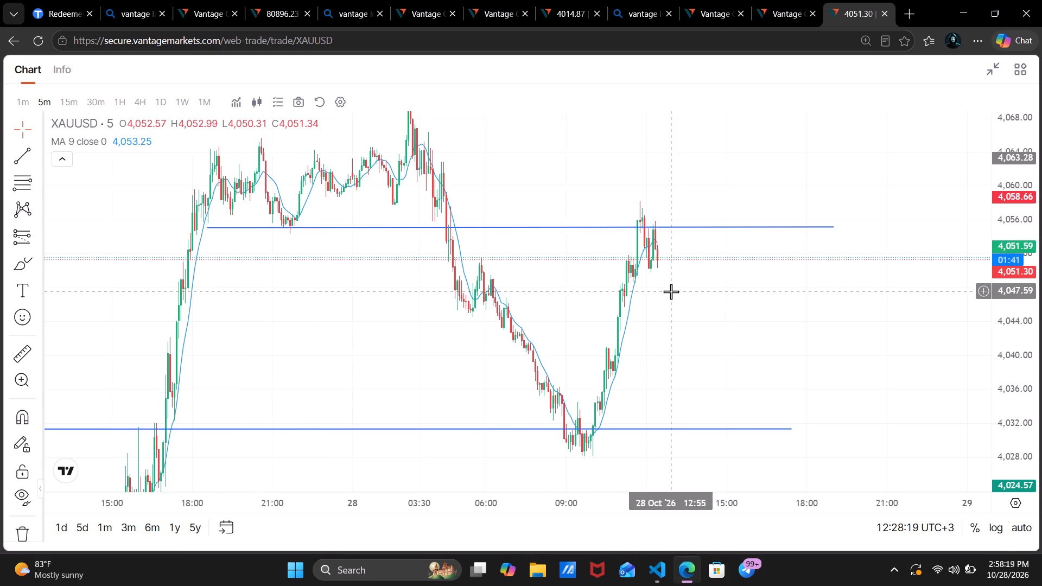
scroll(671, 291, up, 1)
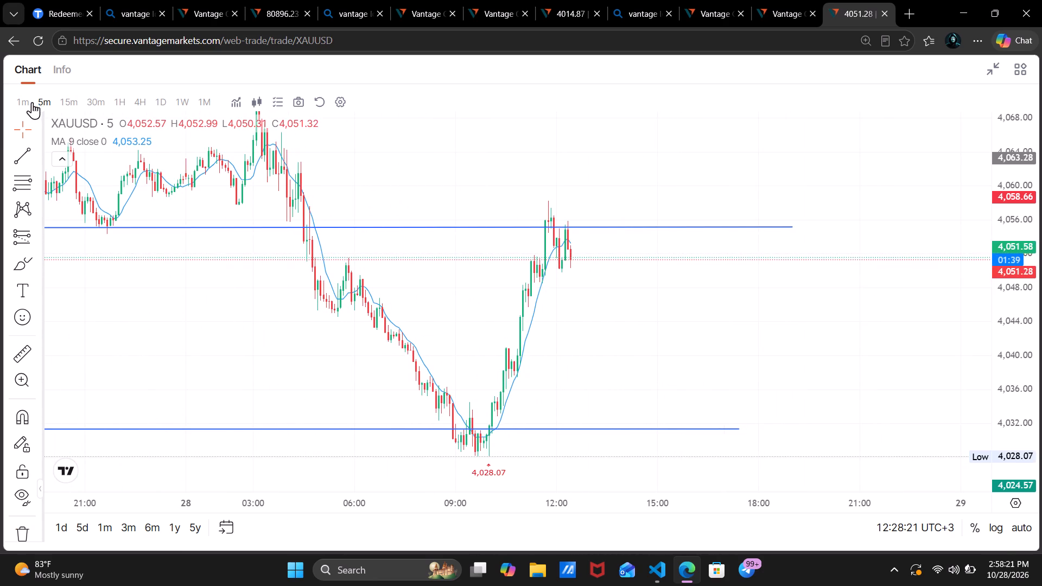
click(75, 101)
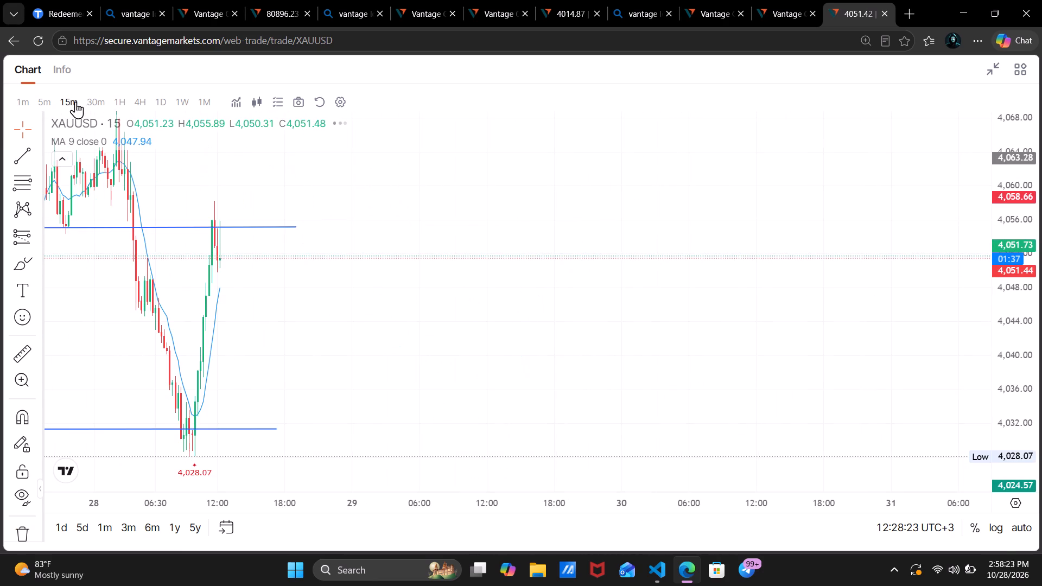
drag(382, 250, 681, 267)
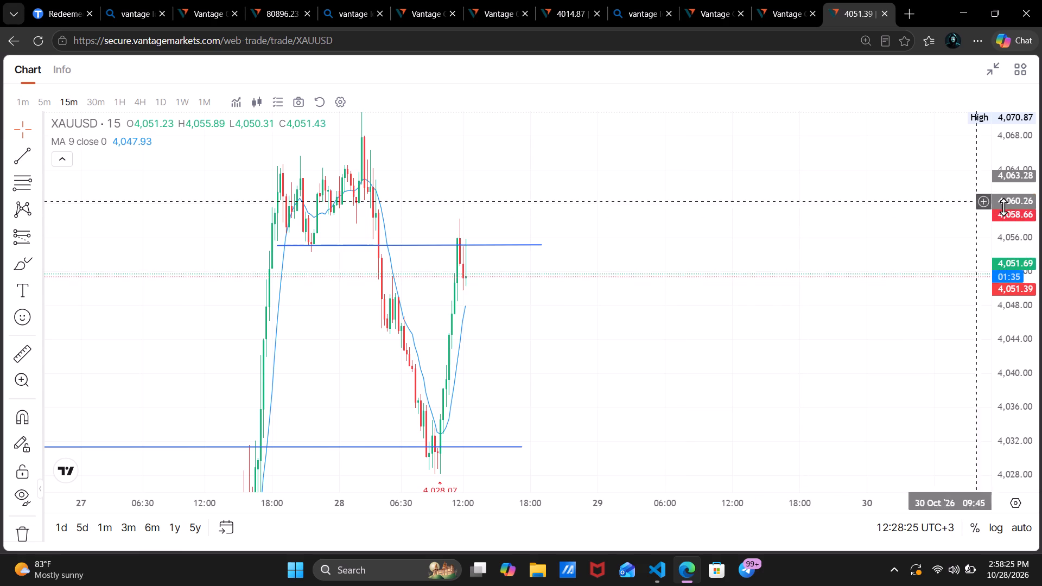
drag(1019, 209, 1041, 463)
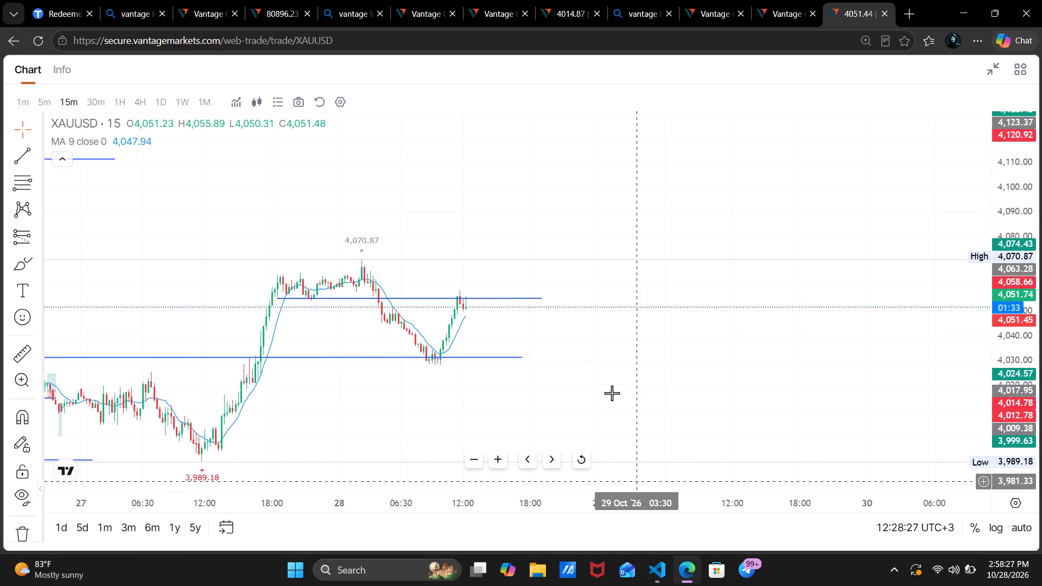
drag(560, 379, 709, 201)
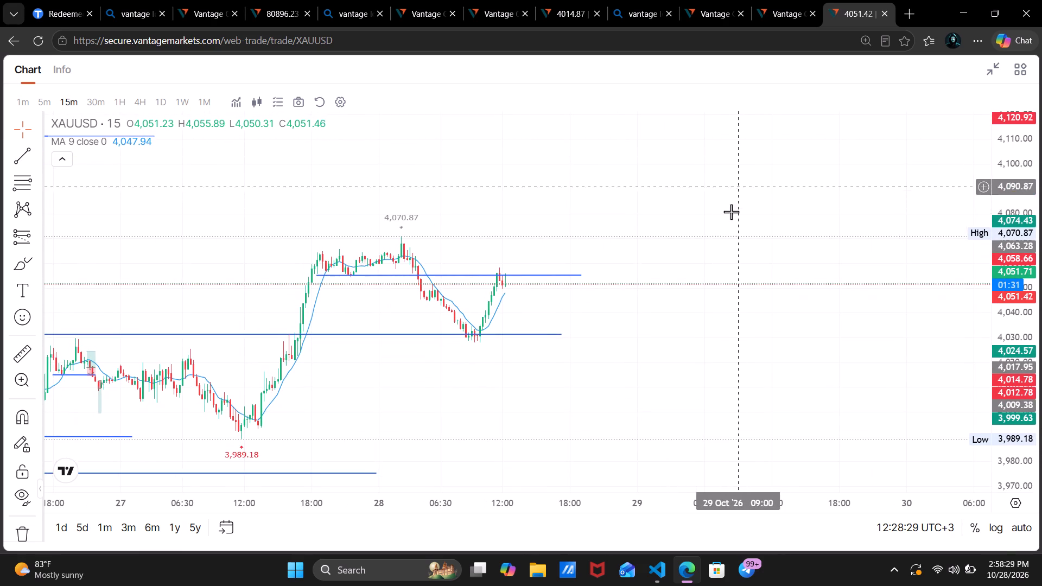
drag(693, 294, 810, 183)
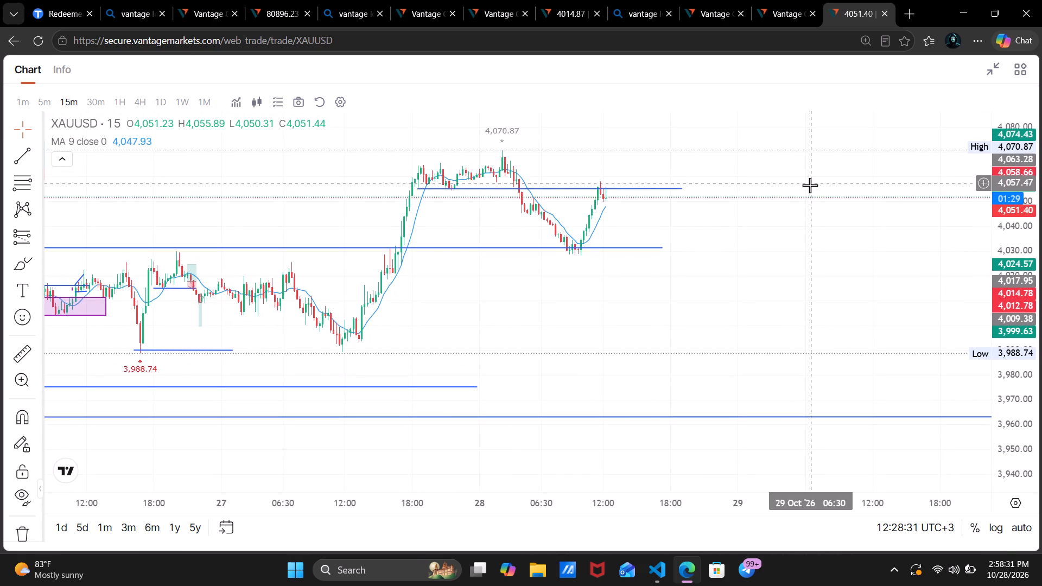
scroll(798, 222, up, 1)
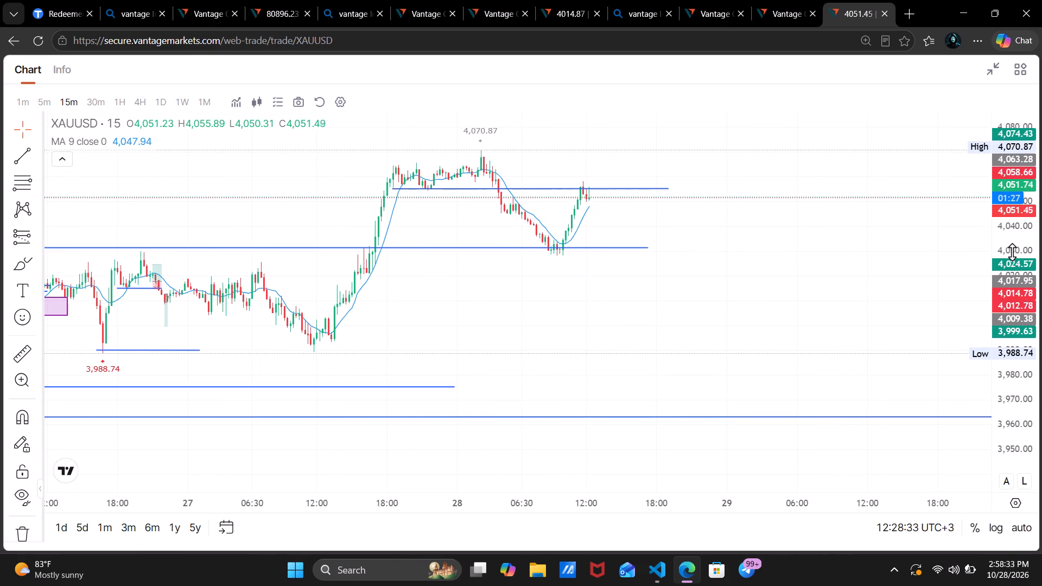
drag(1013, 252, 1001, 139)
drag(791, 190, 855, 261)
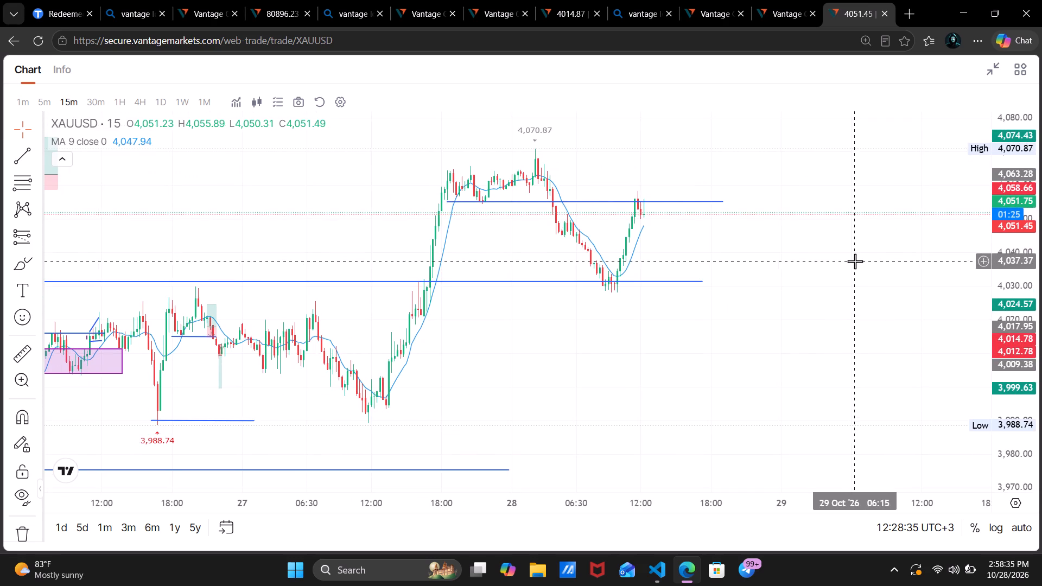
drag(785, 227, 794, 250)
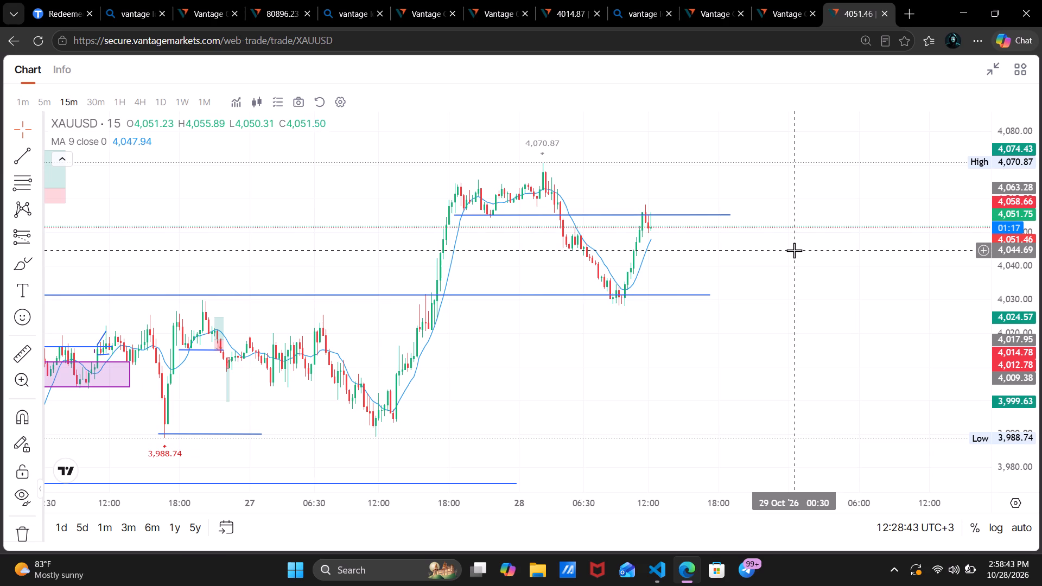
scroll(794, 250, up, 1)
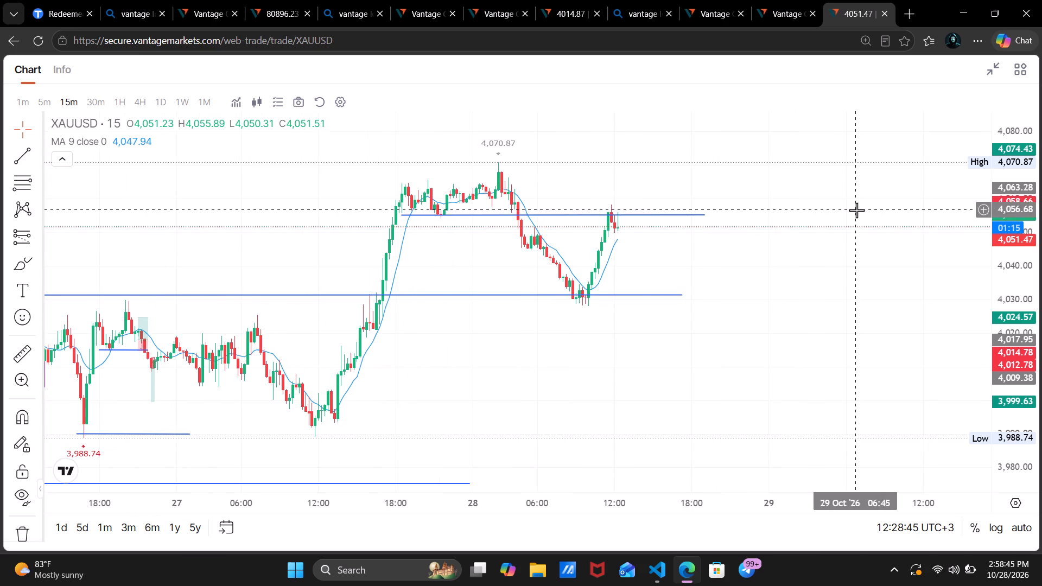
Return the XAUUSD chart to the 5-minute timeframe with the latest candles and the new trend line in view.
click(39, 96)
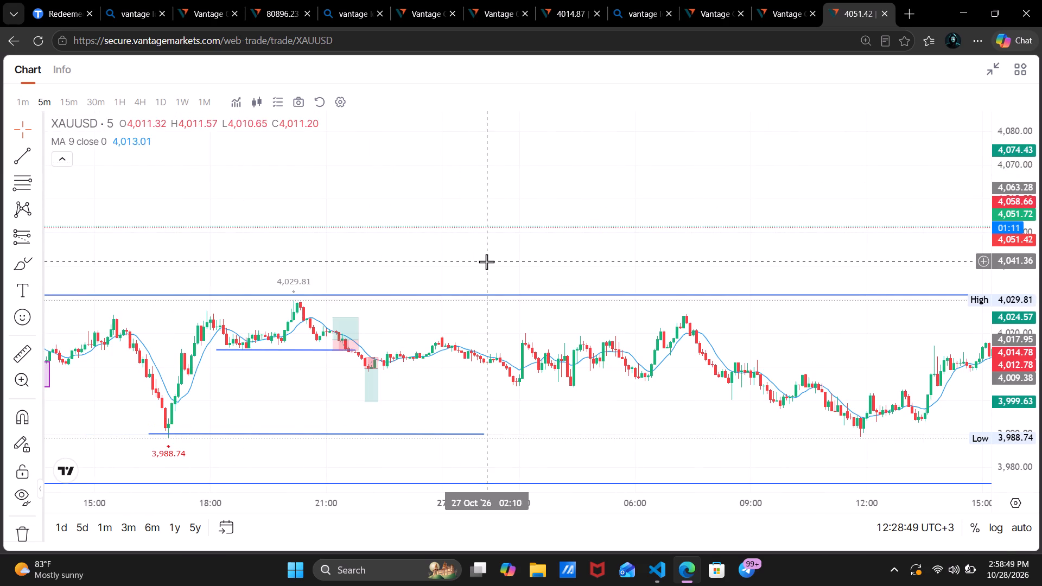
scroll(486, 262, down, 6)
drag(714, 206, 211, 141)
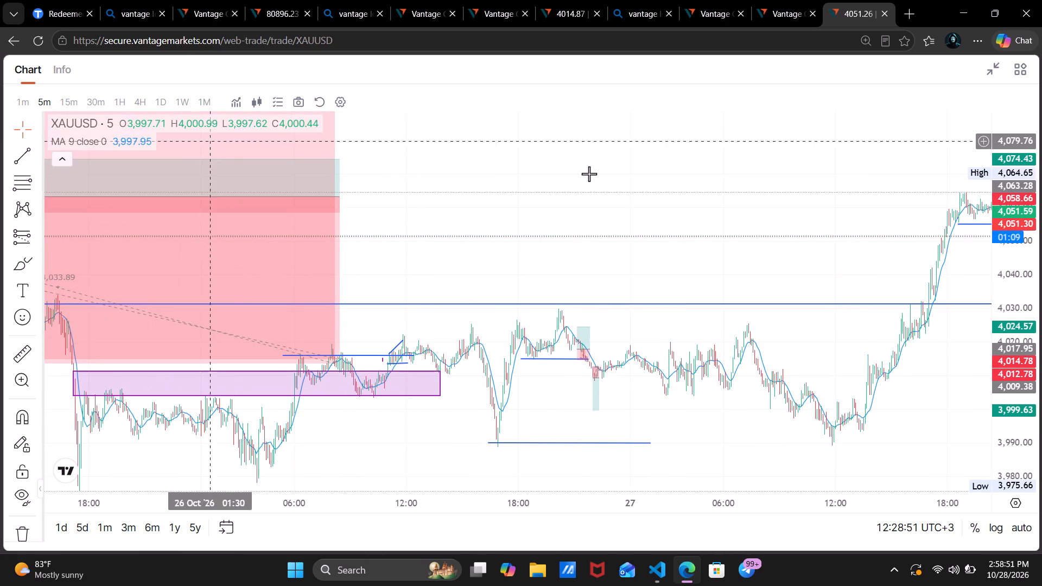
drag(597, 176, 92, 178)
scroll(775, 324, up, 5)
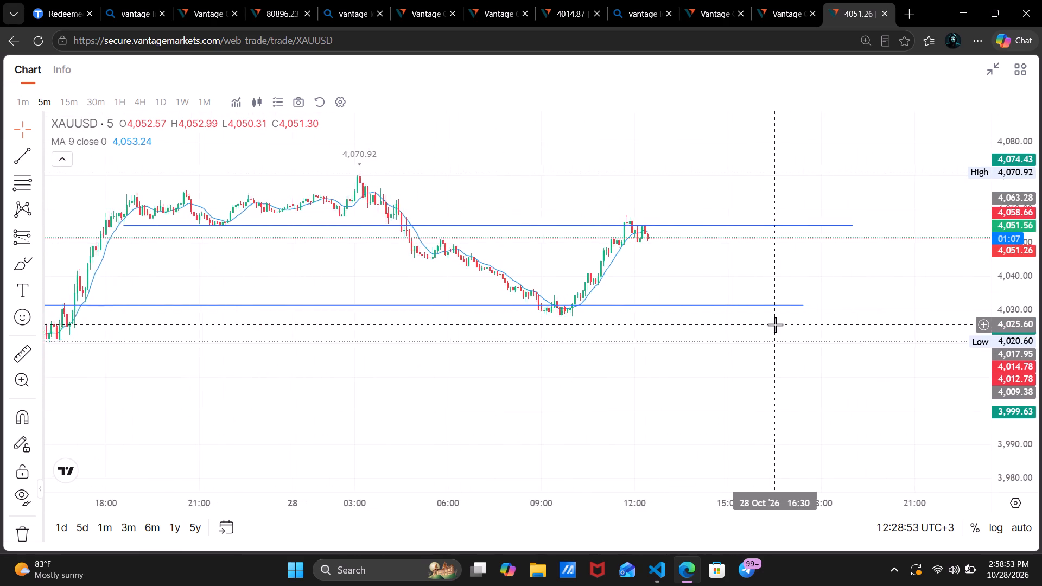
Switch the full-size XAUUSD chart to the 1-minute timeframe and examine the latest price swings against the two drawn horizontal levels.
scroll(775, 324, up, 1)
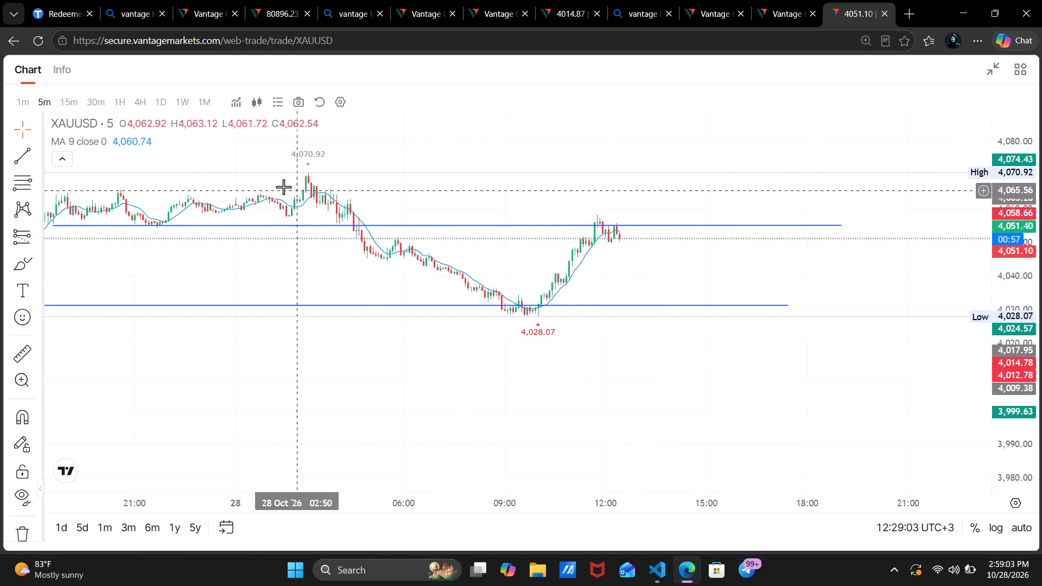
click(20, 103)
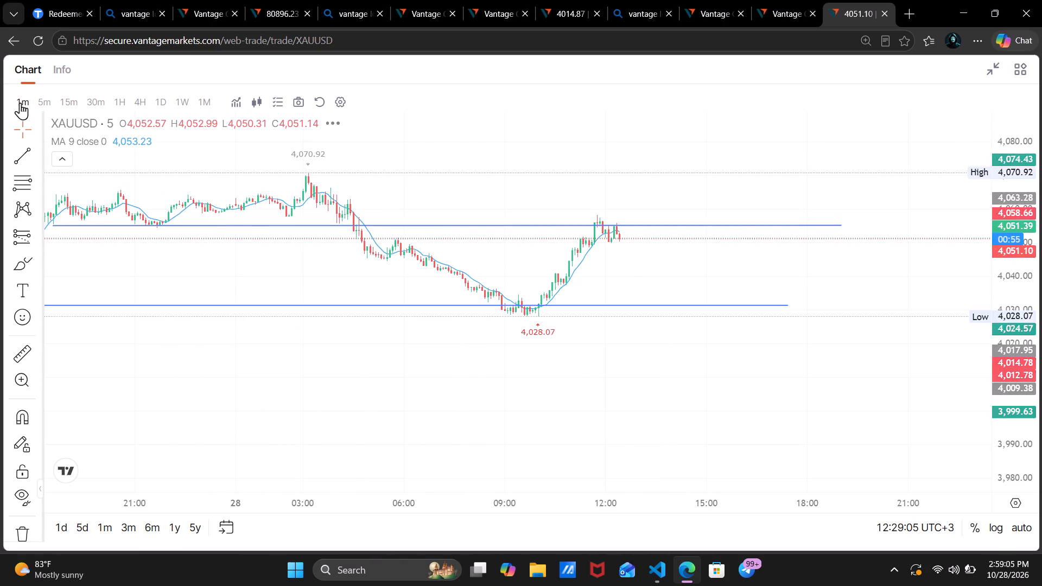
scroll(753, 304, down, 4)
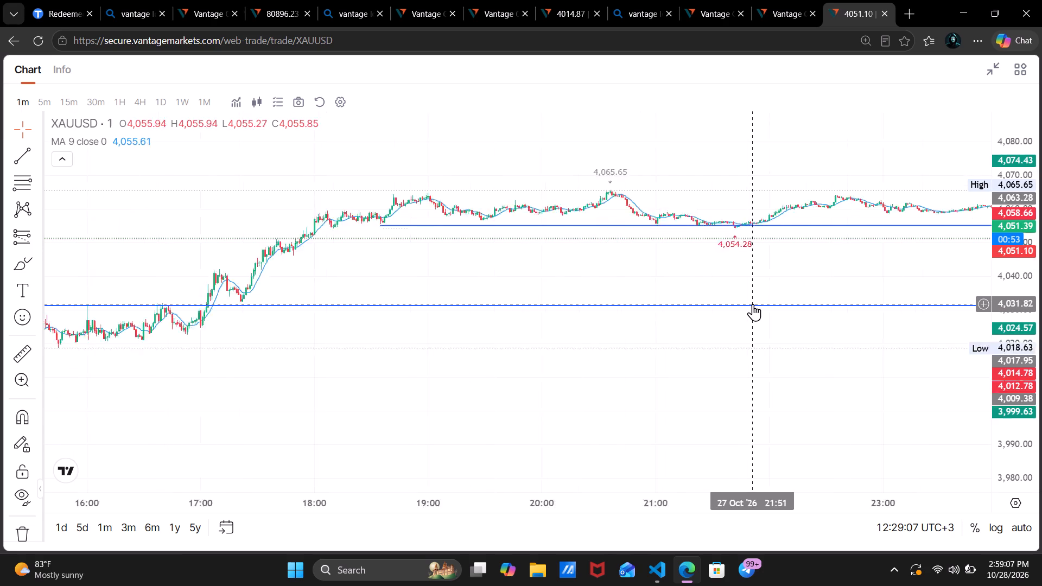
scroll(753, 304, down, 12)
drag(937, 289, 529, 248)
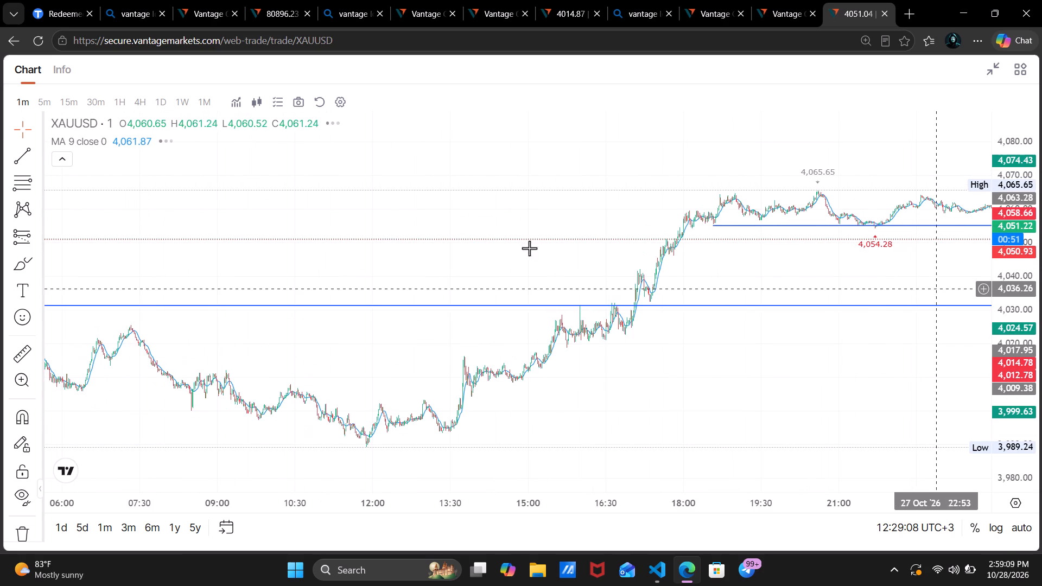
drag(529, 248, 451, 249)
drag(499, 192, 54, 184)
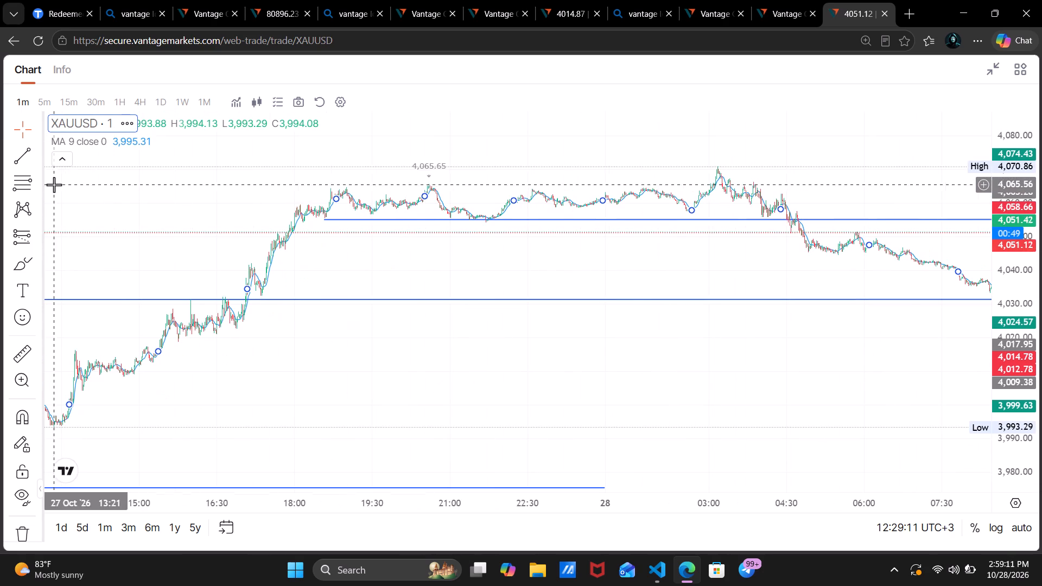
drag(685, 275, 225, 278)
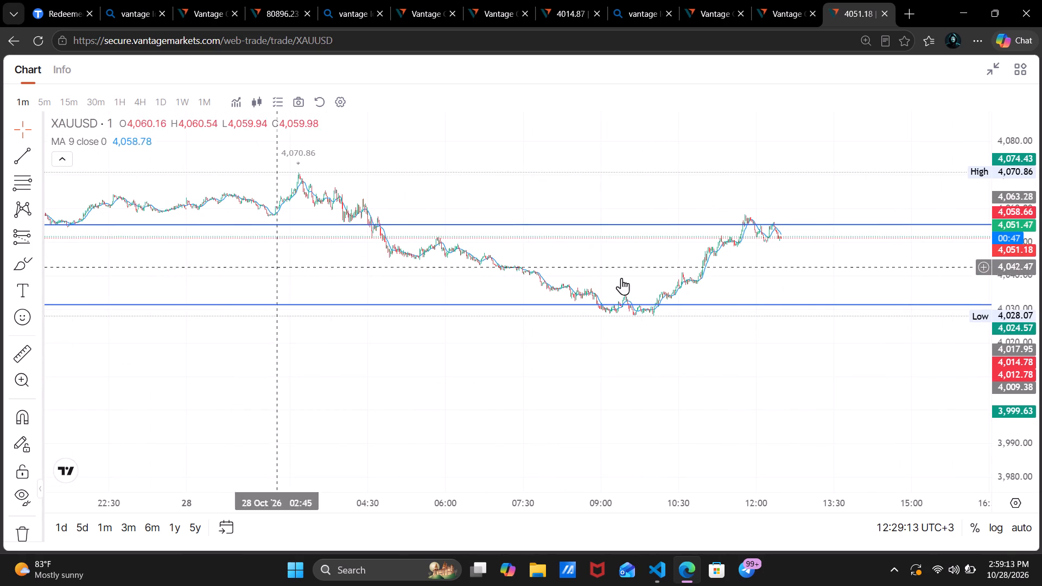
drag(1025, 272, 986, 3)
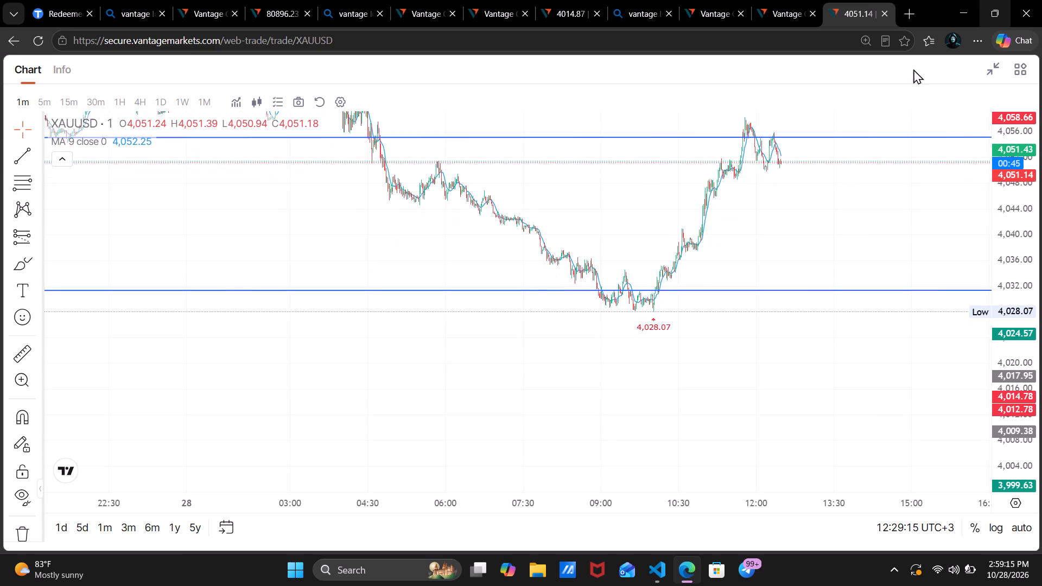
click(865, 129)
scroll(865, 129, up, 11)
drag(575, 266, 726, 255)
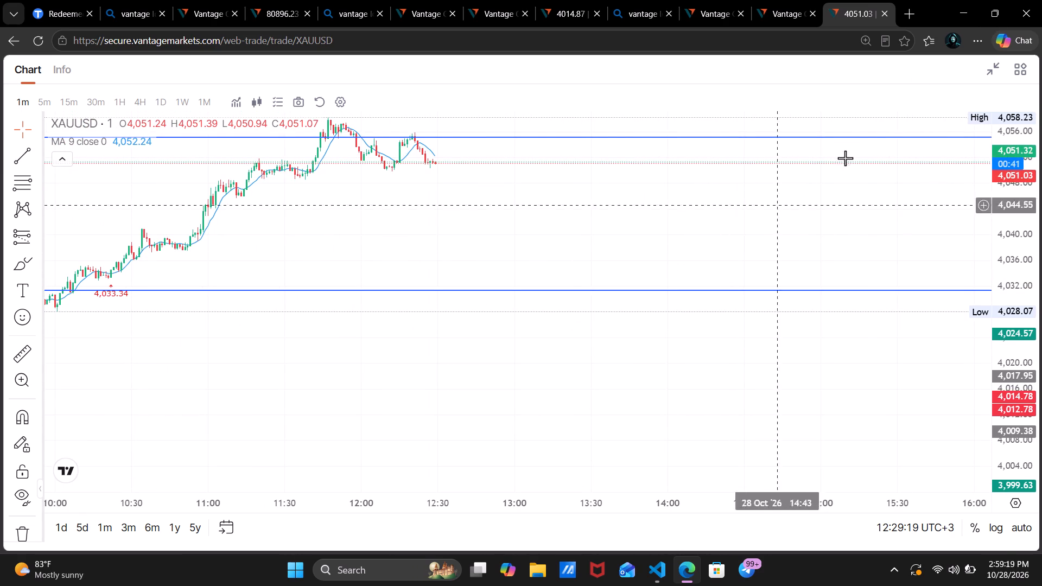
Restore the XAUUSD chart to the standard trading layout with the watchlist and order ticket, keeping the latest 1-minute candles in view.
click(992, 69)
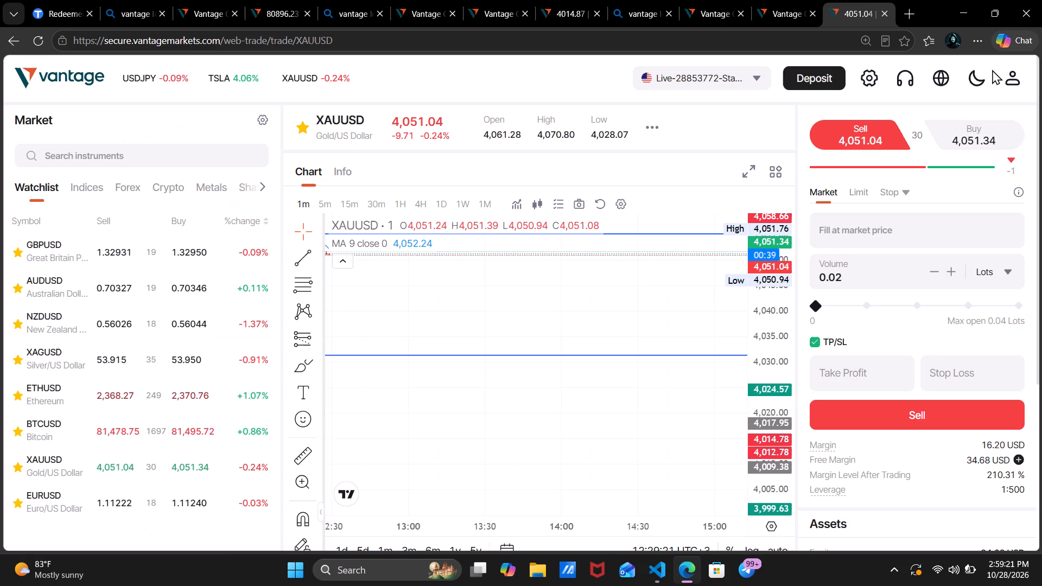
drag(606, 303, 869, 329)
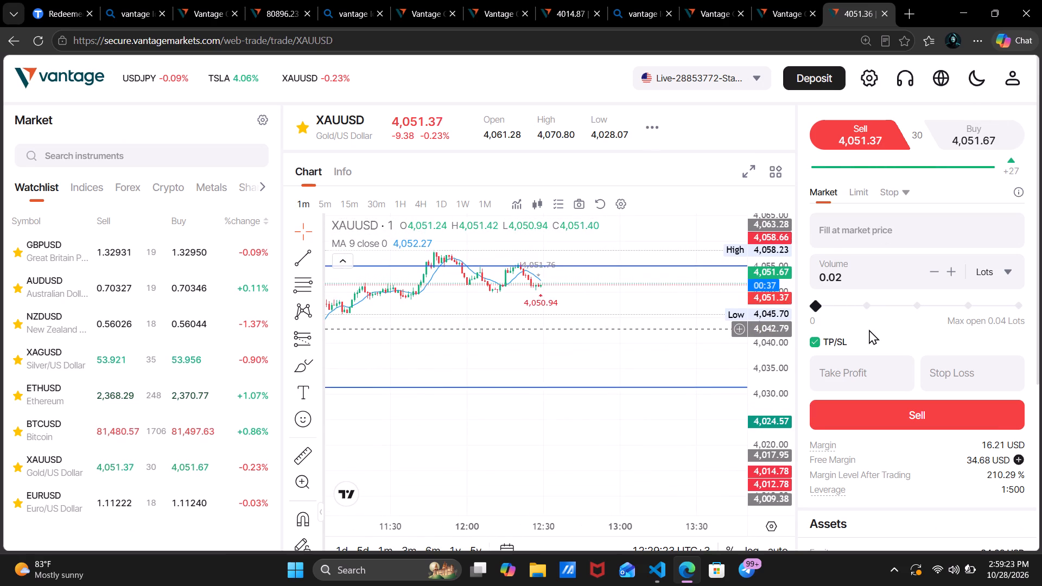
scroll(675, 309, down, 1)
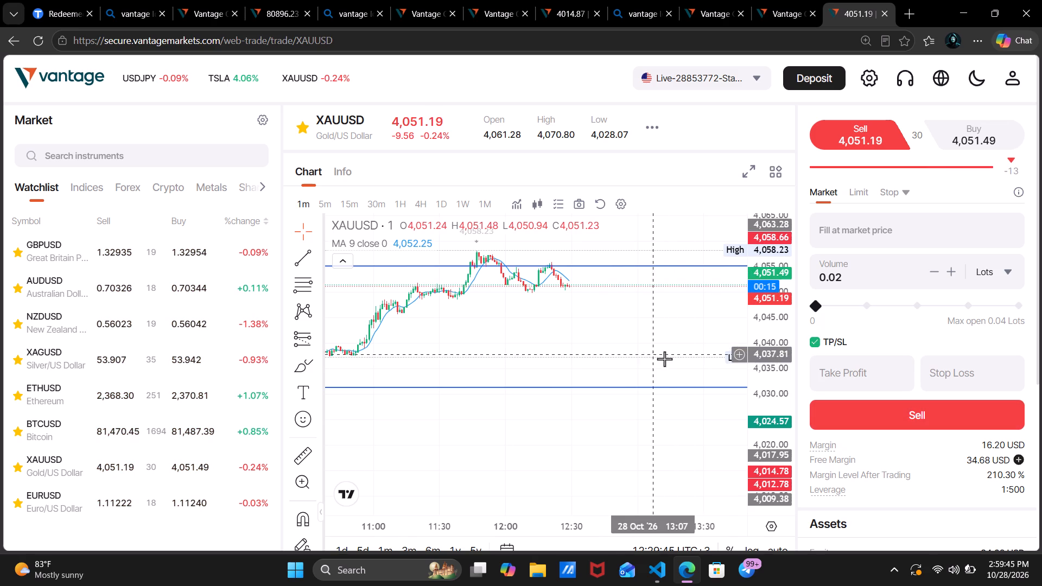
scroll(644, 350, down, 2)
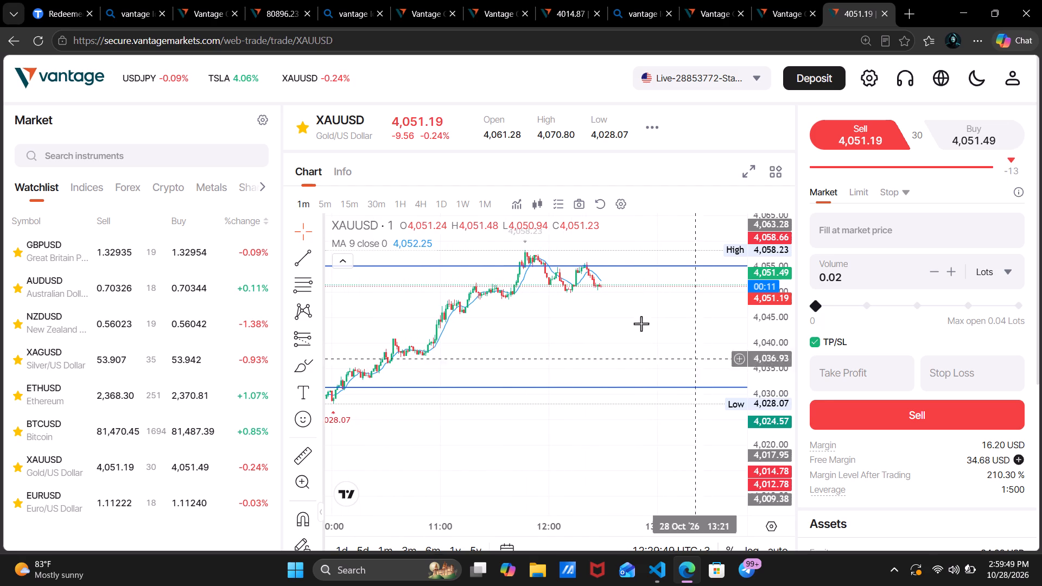
scroll(631, 320, down, 3)
scroll(631, 320, up, 1)
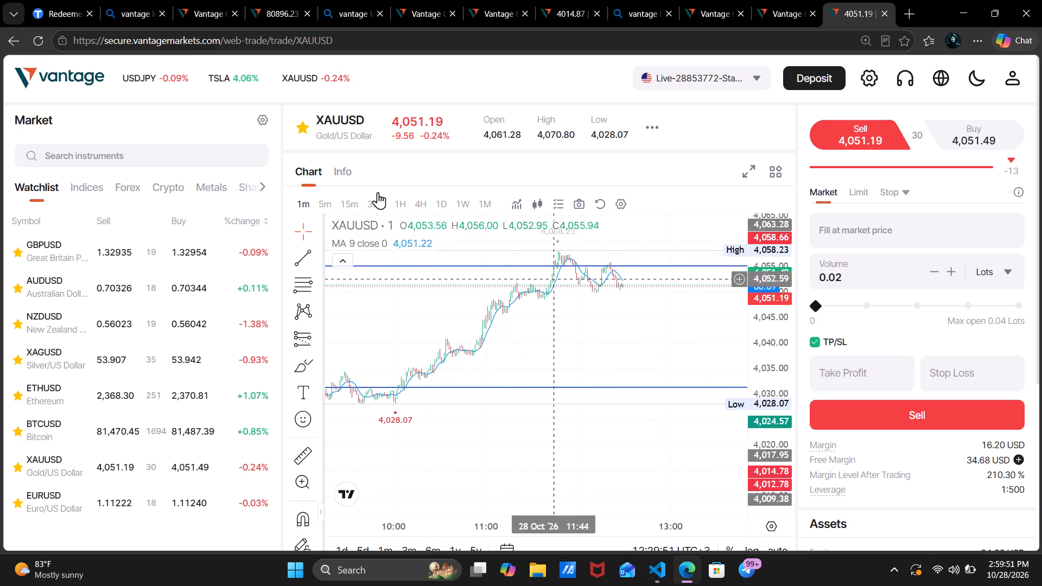
Switch the XAUUSD chart to the 15-minute timeframe and examine the latest candles against the two drawn horizontal levels.
click(351, 204)
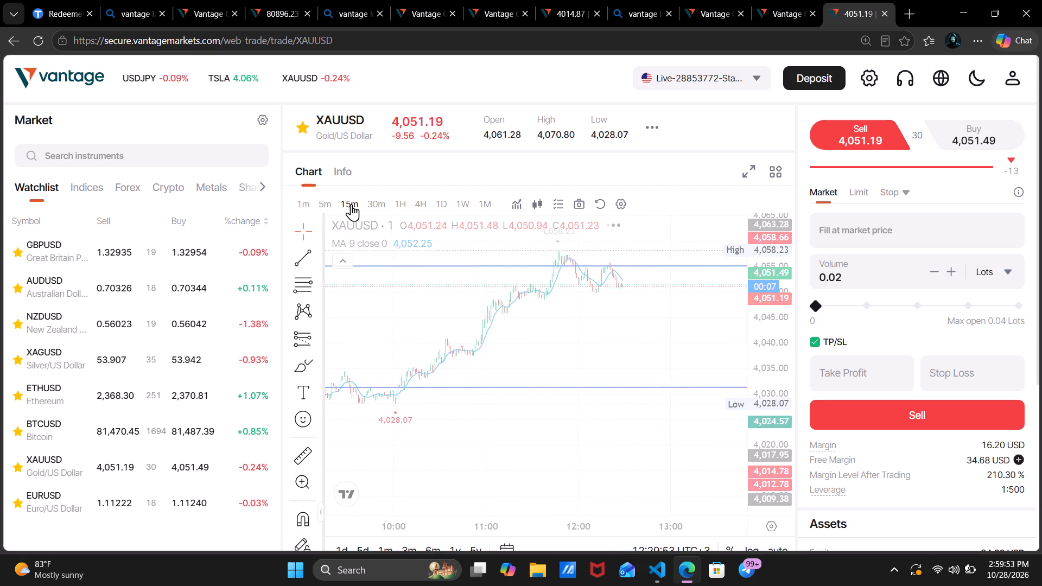
drag(467, 329, 711, 379)
scroll(711, 379, up, 2)
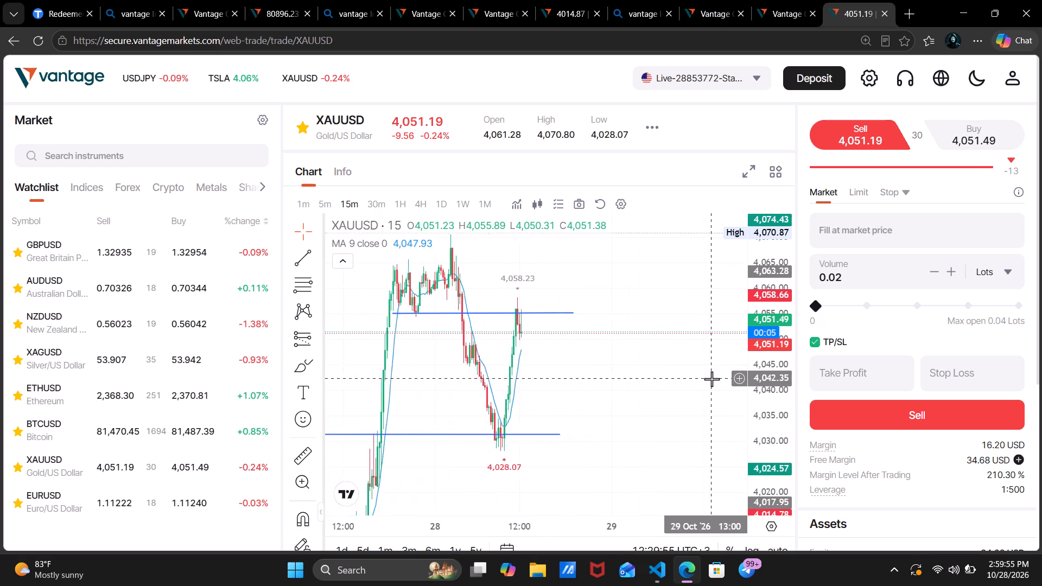
scroll(711, 379, up, 2)
drag(583, 380, 645, 384)
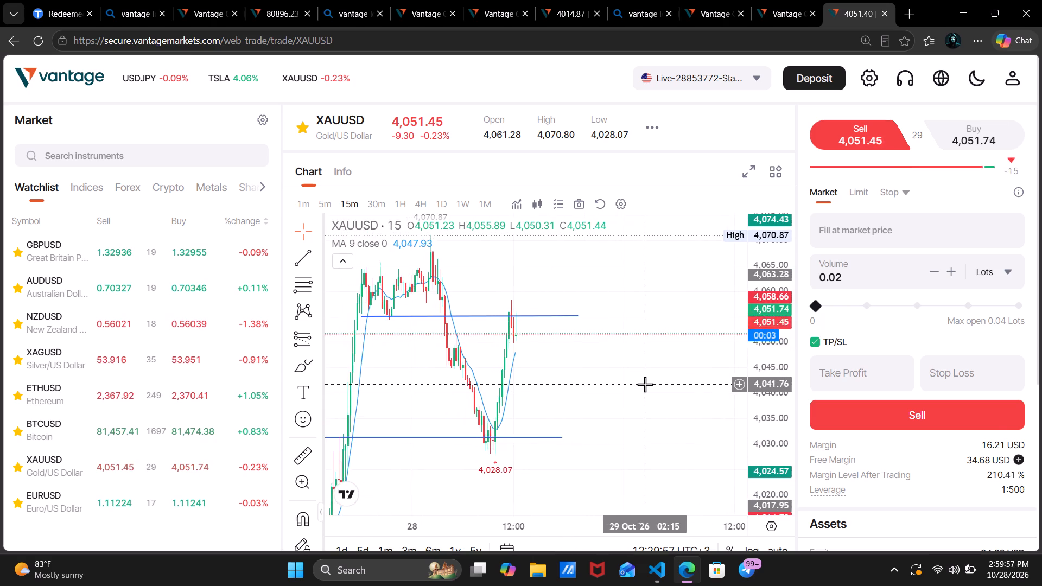
scroll(645, 384, up, 1)
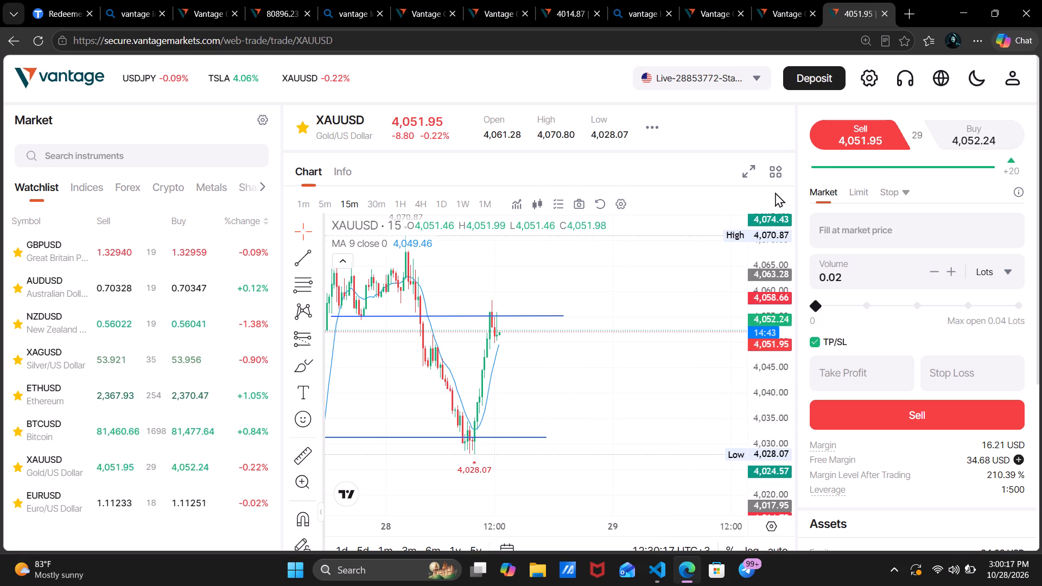
scroll(653, 283, up, 1)
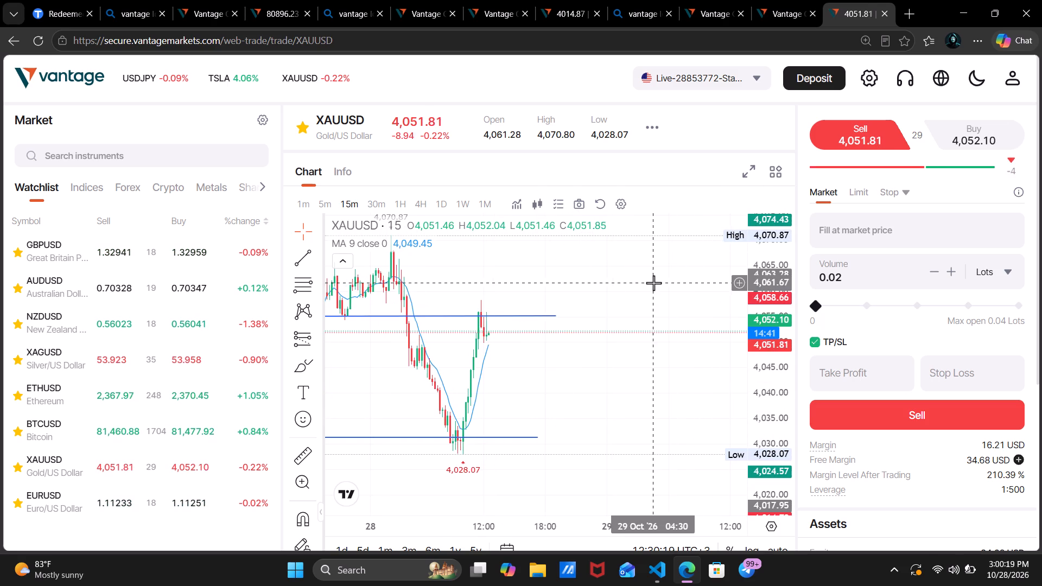
drag(564, 383, 663, 330)
scroll(663, 330, up, 1)
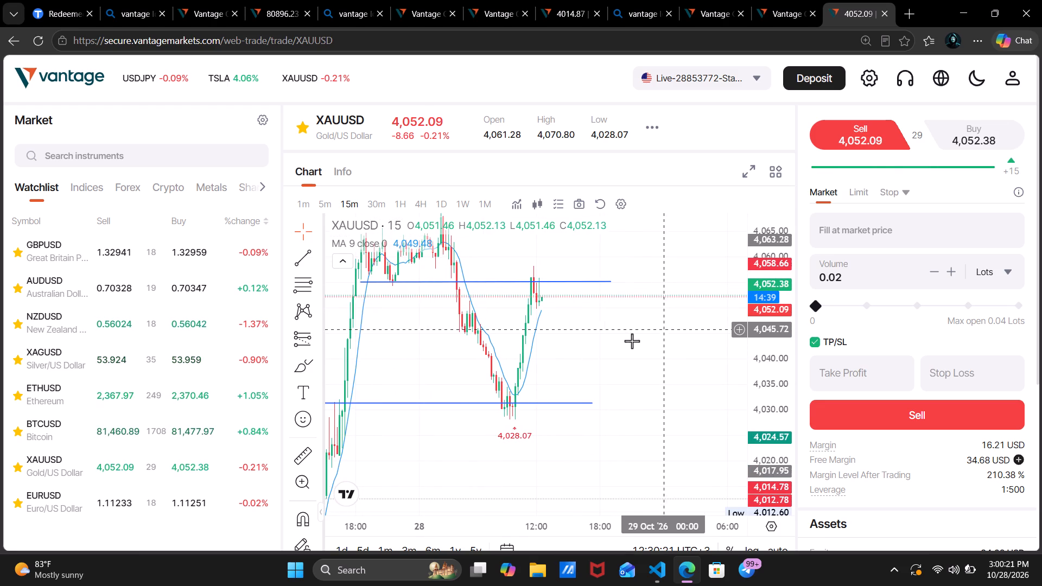
drag(622, 342, 695, 349)
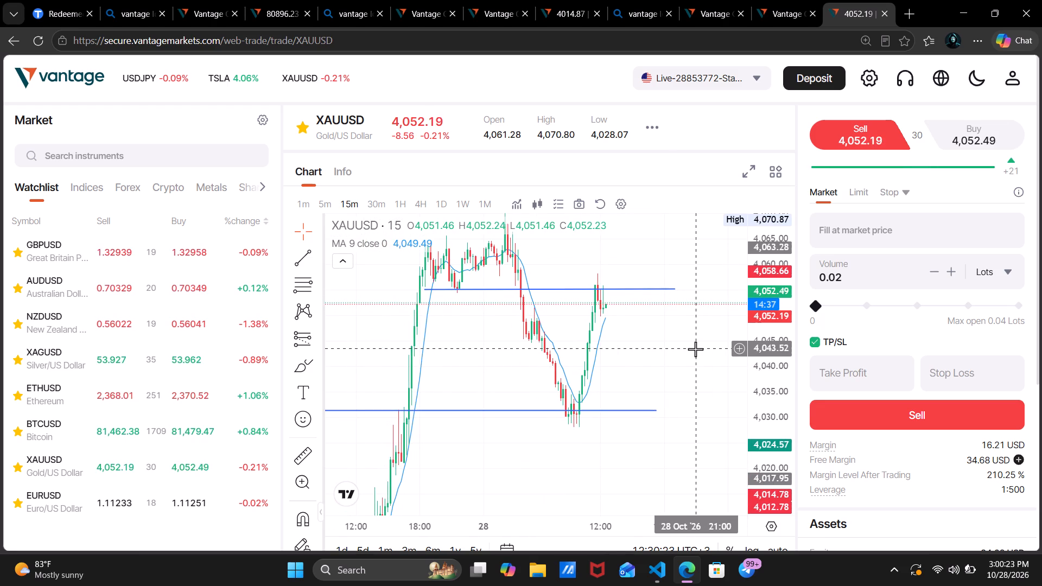
scroll(639, 324, up, 1)
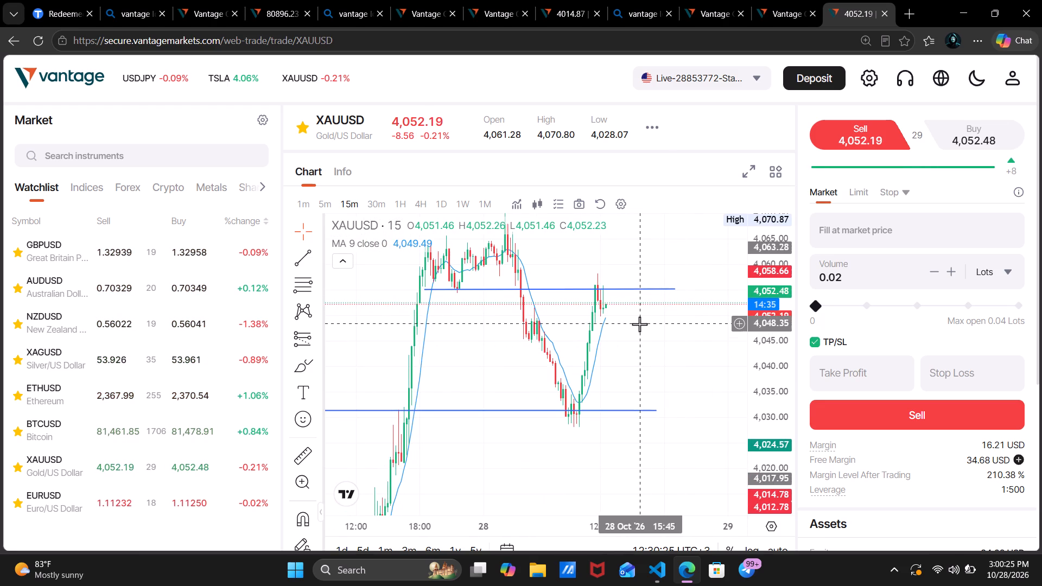
scroll(639, 324, up, 1)
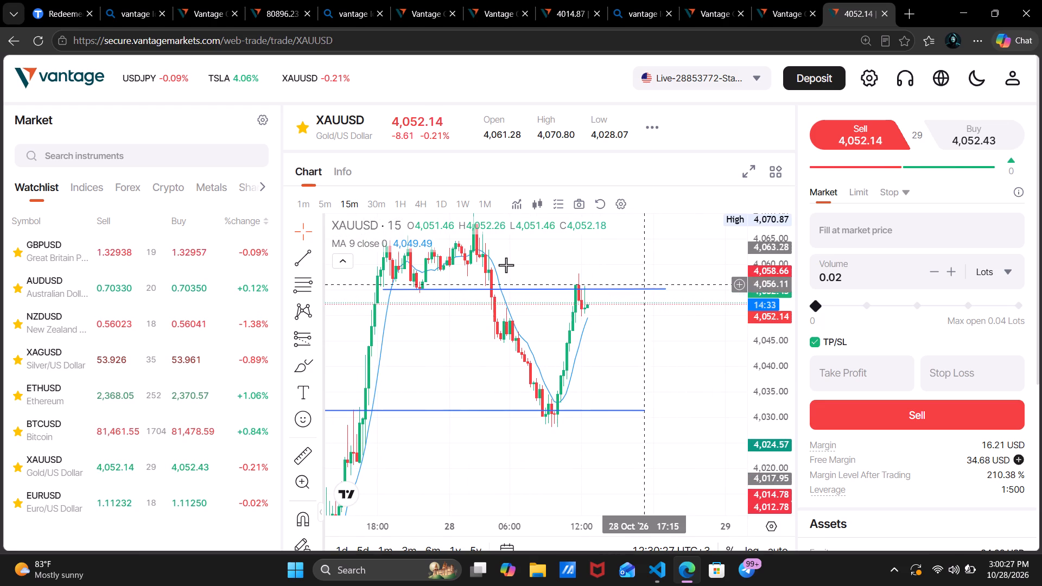
Switch the XAUUSD chart to the 1-hour timeframe and examine the wider price range with the earlier drawn zones and levels.
click(399, 207)
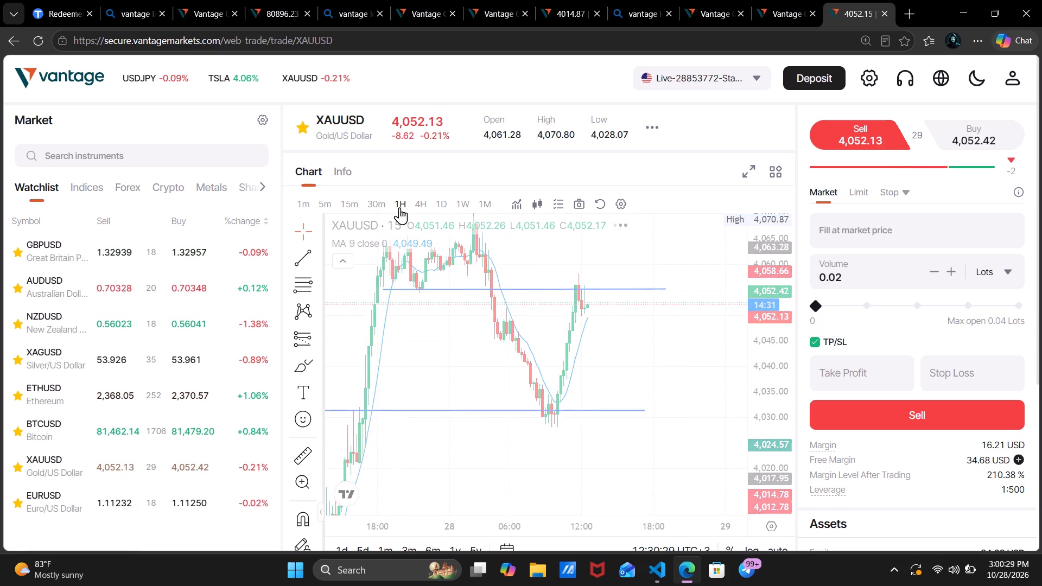
drag(466, 357, 619, 378)
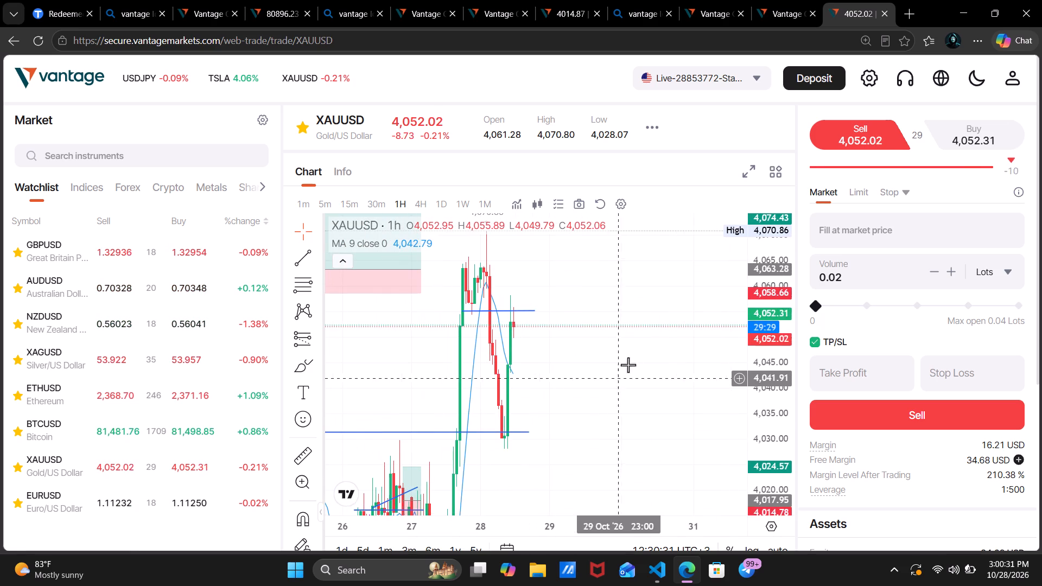
drag(771, 232, 774, 461)
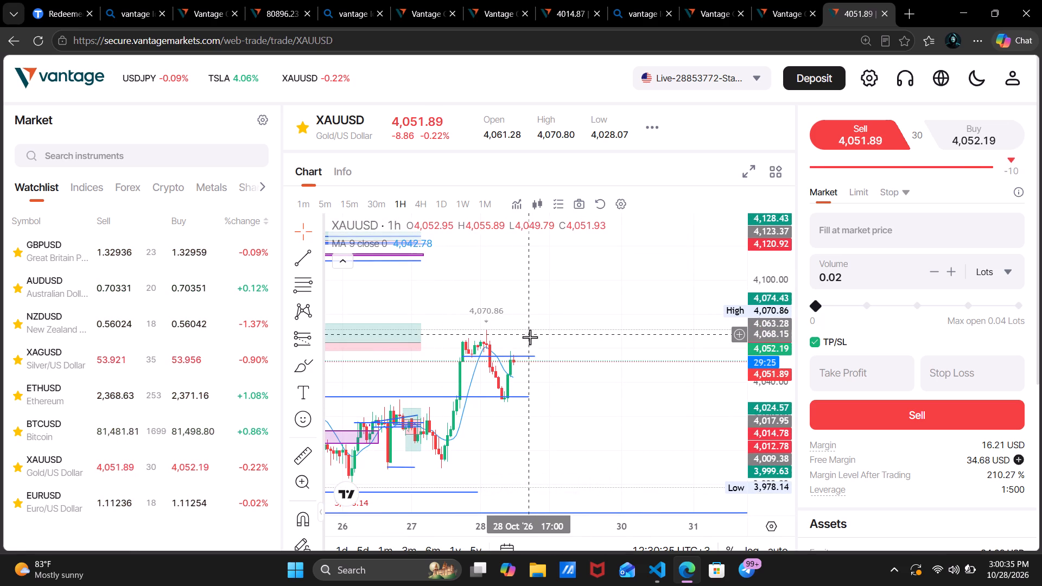
drag(532, 341, 596, 303)
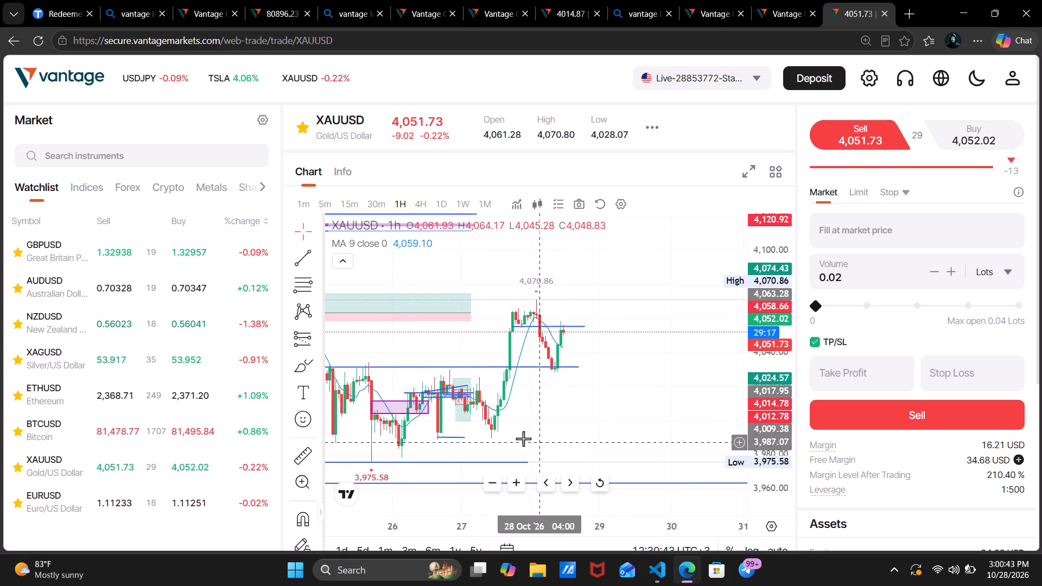
Return the XAUUSD chart to the 5-minute timeframe and review price from 23 Oct through the latest 28 Oct candles.
click(329, 204)
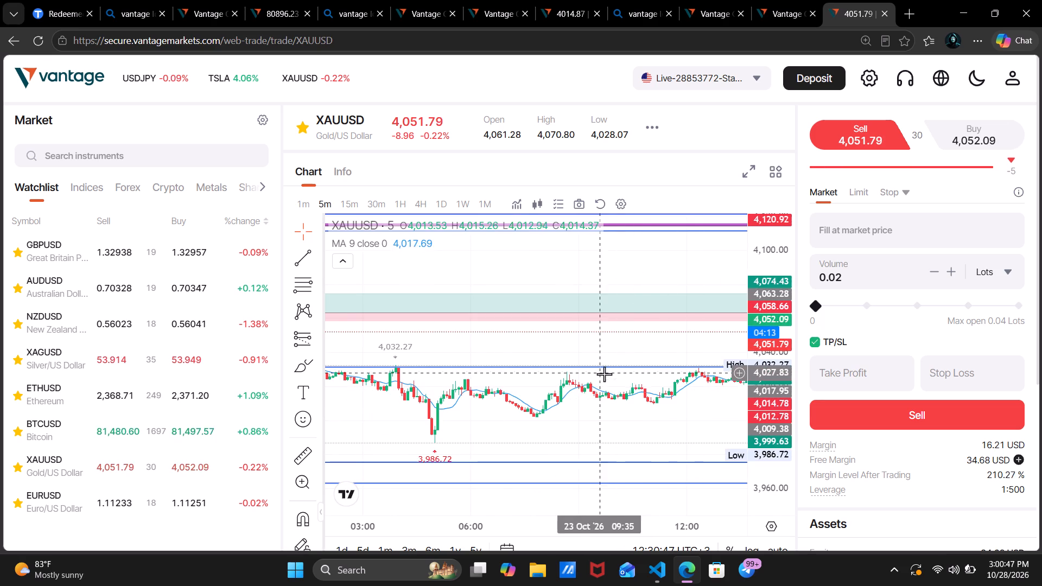
scroll(627, 381, down, 4)
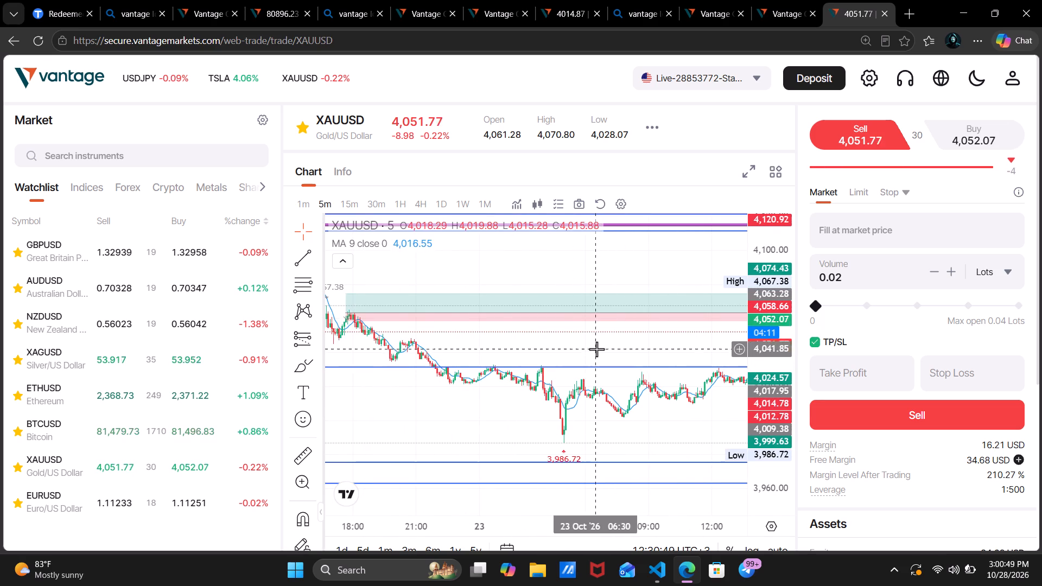
drag(596, 349, 279, 285)
drag(643, 337, 438, 246)
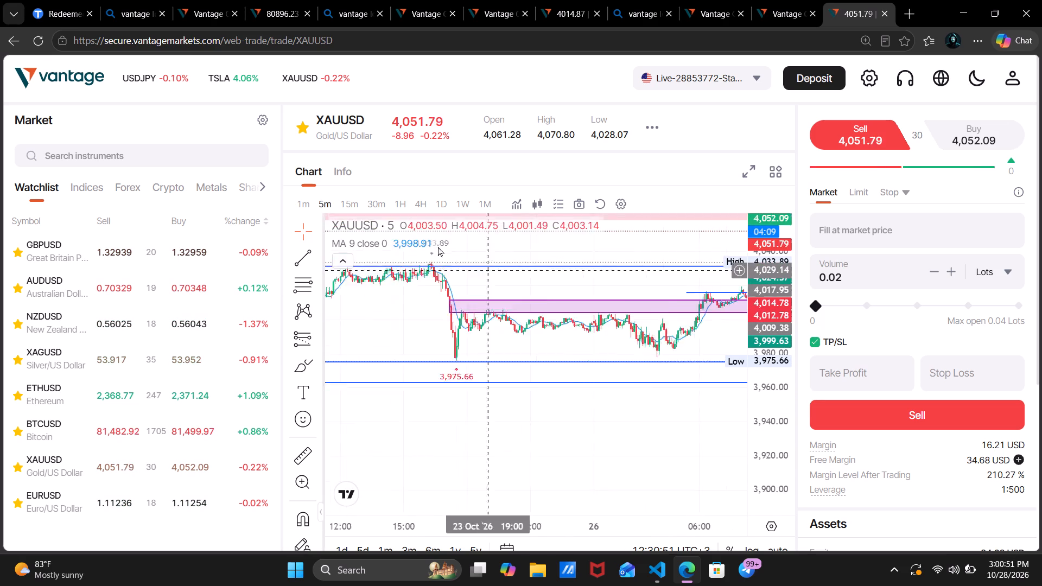
drag(438, 246, 372, 221)
drag(618, 298, 304, 305)
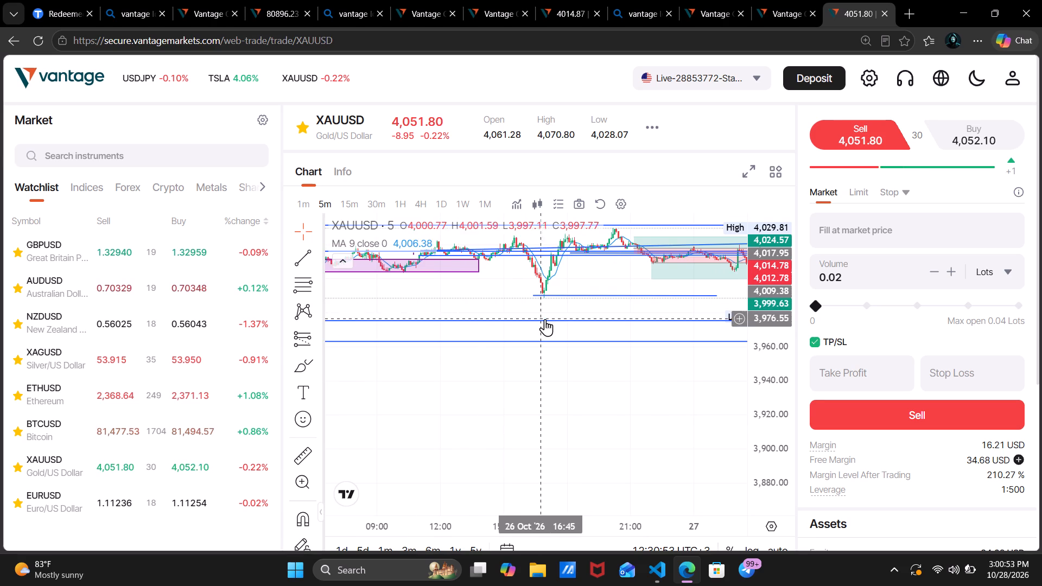
drag(580, 278, 311, 354)
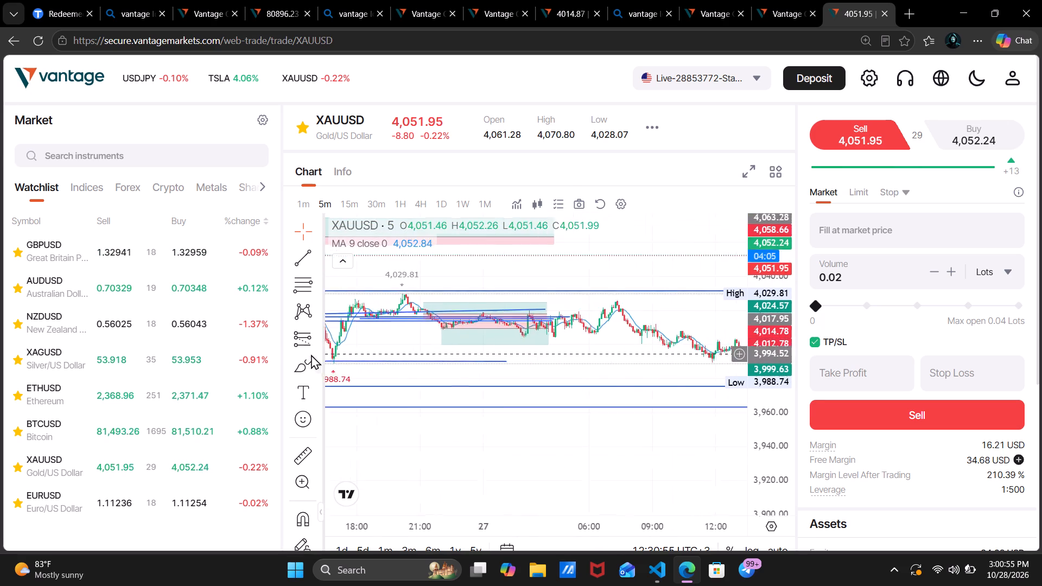
drag(311, 354, 295, 352)
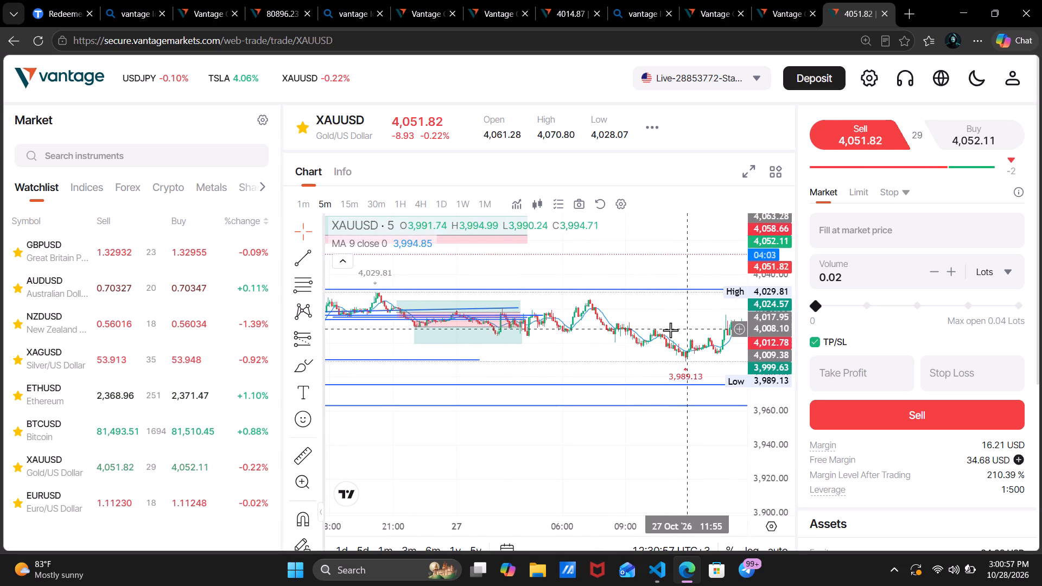
drag(668, 329, 369, 315)
scroll(615, 304, down, 3)
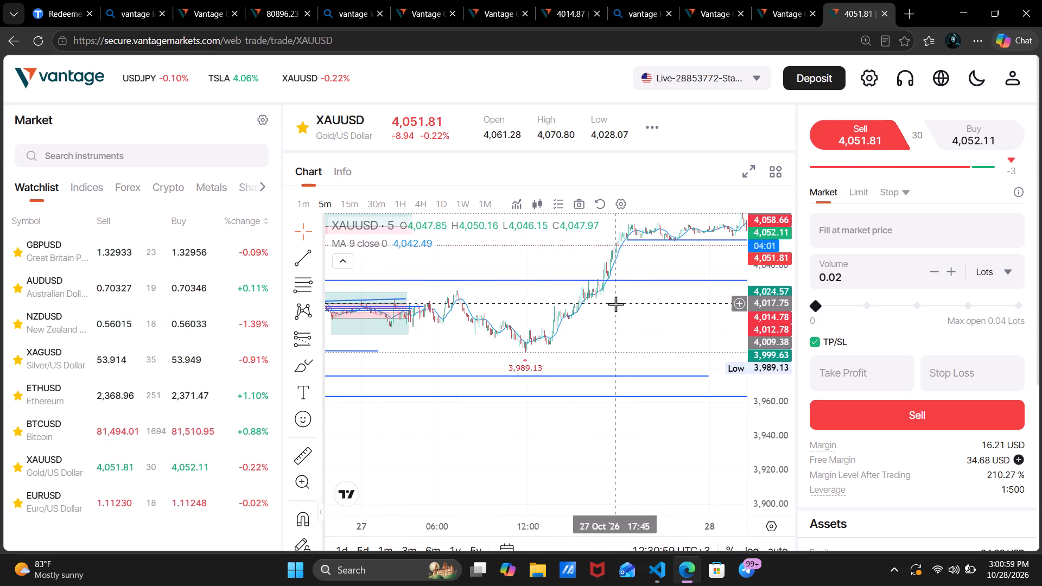
drag(601, 329, 298, 285)
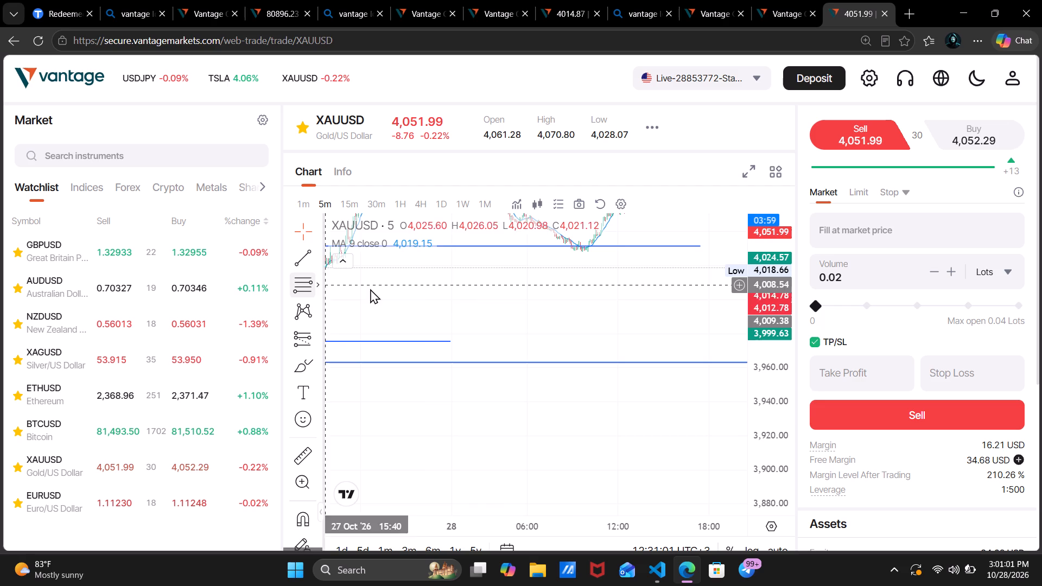
drag(533, 301, 427, 489)
scroll(552, 432, up, 2)
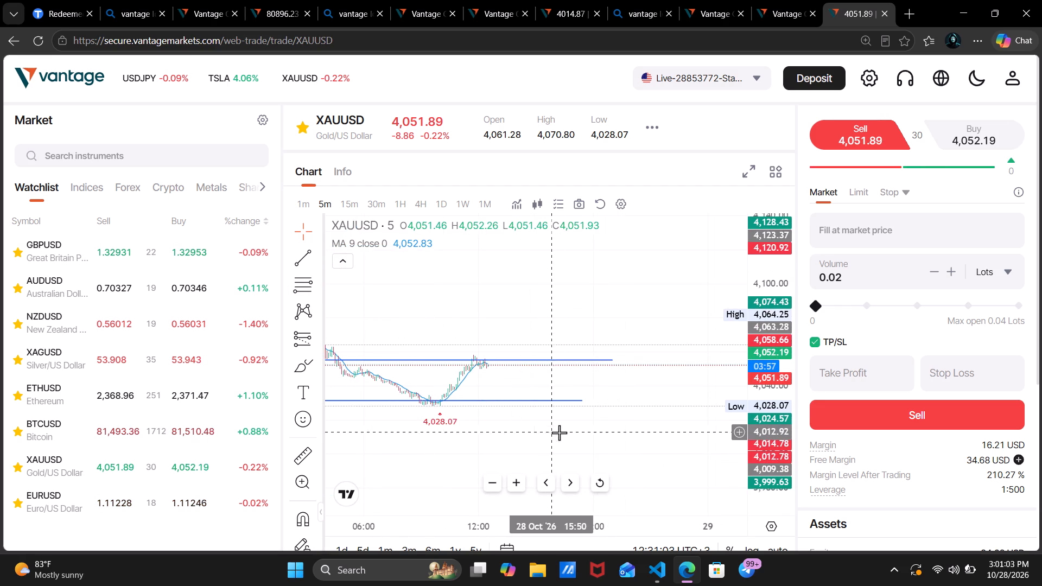
Examine the latest 5-minute XAUUSD candles against the two drawn horizontal levels, including in the enlarged chart view.
drag(758, 389, 767, 85)
scroll(589, 401, up, 3)
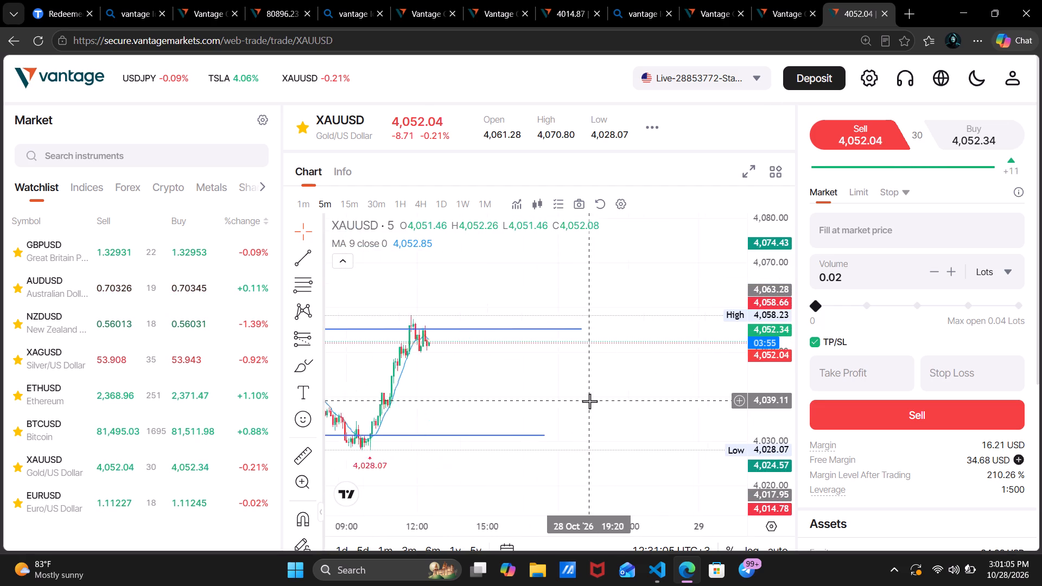
scroll(589, 401, up, 1)
drag(449, 356, 621, 327)
scroll(621, 327, up, 1)
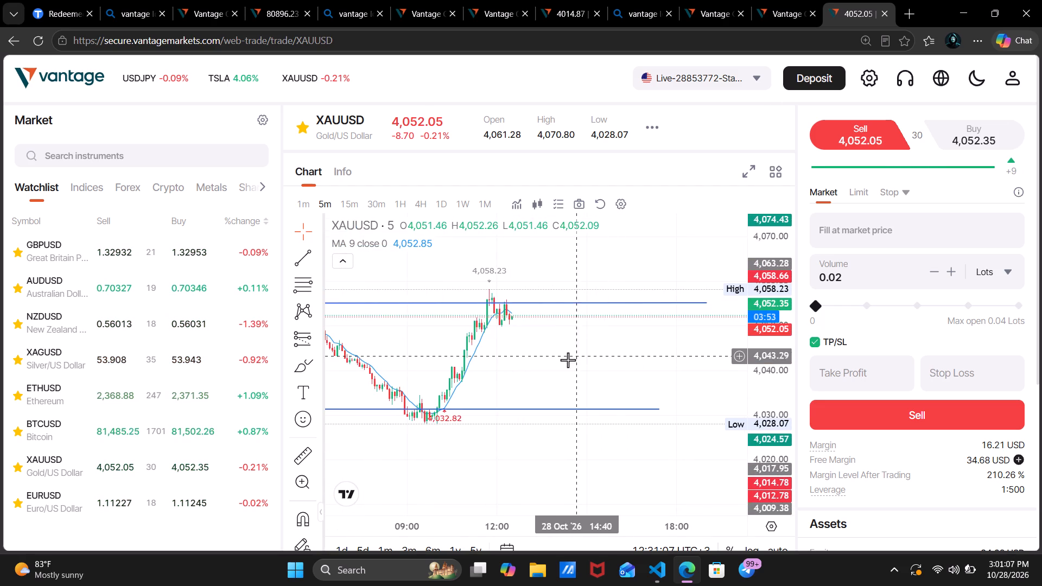
scroll(568, 360, up, 1)
drag(568, 360, 614, 358)
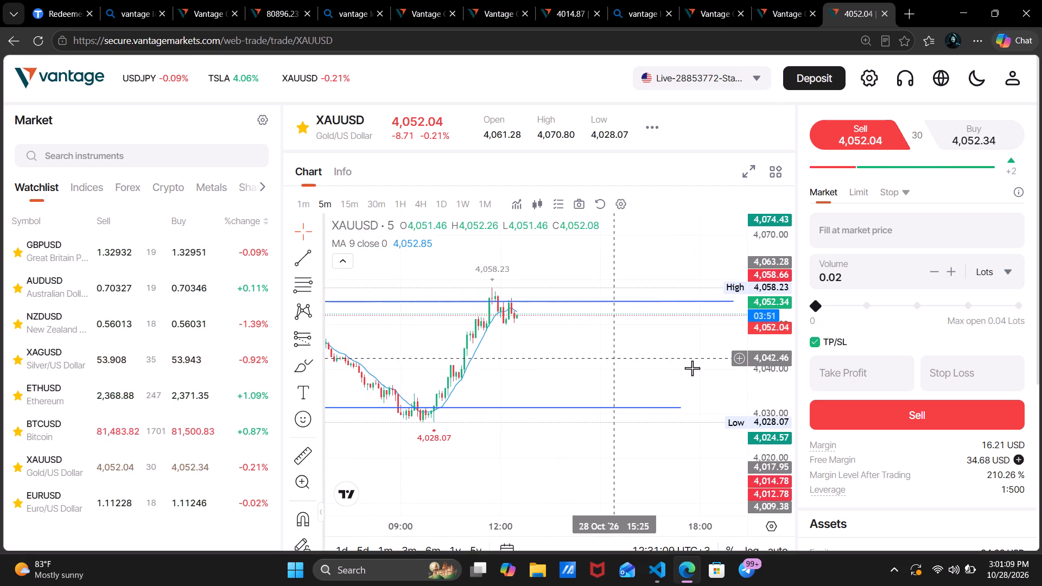
scroll(624, 343, up, 2)
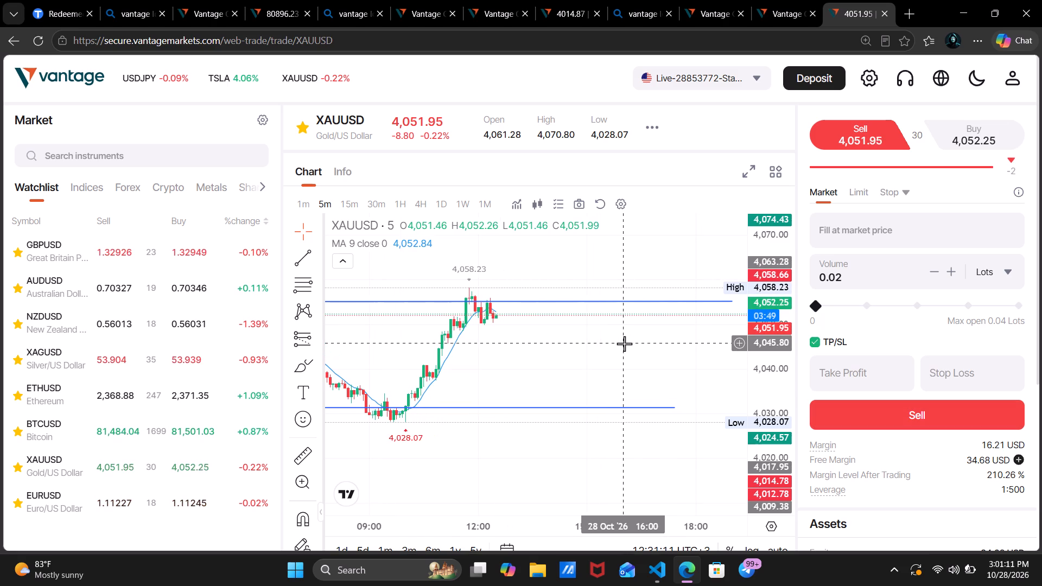
scroll(624, 343, up, 1)
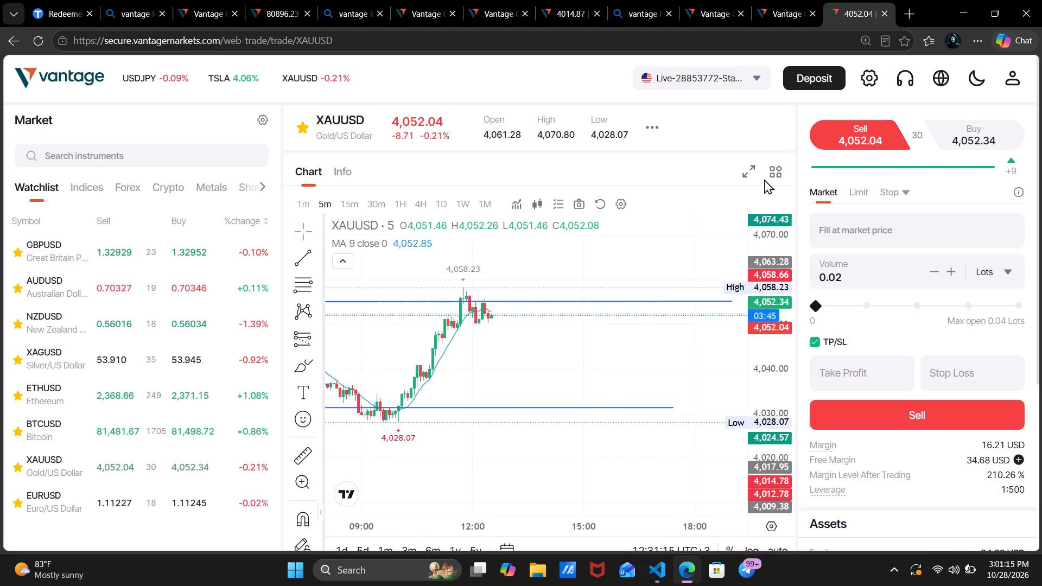
click(747, 169)
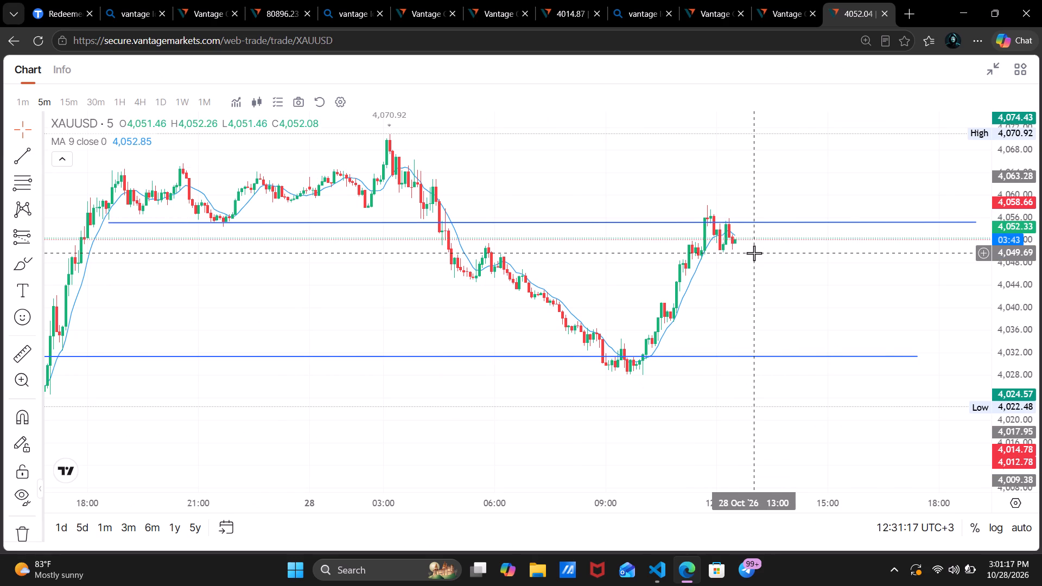
scroll(754, 253, up, 2)
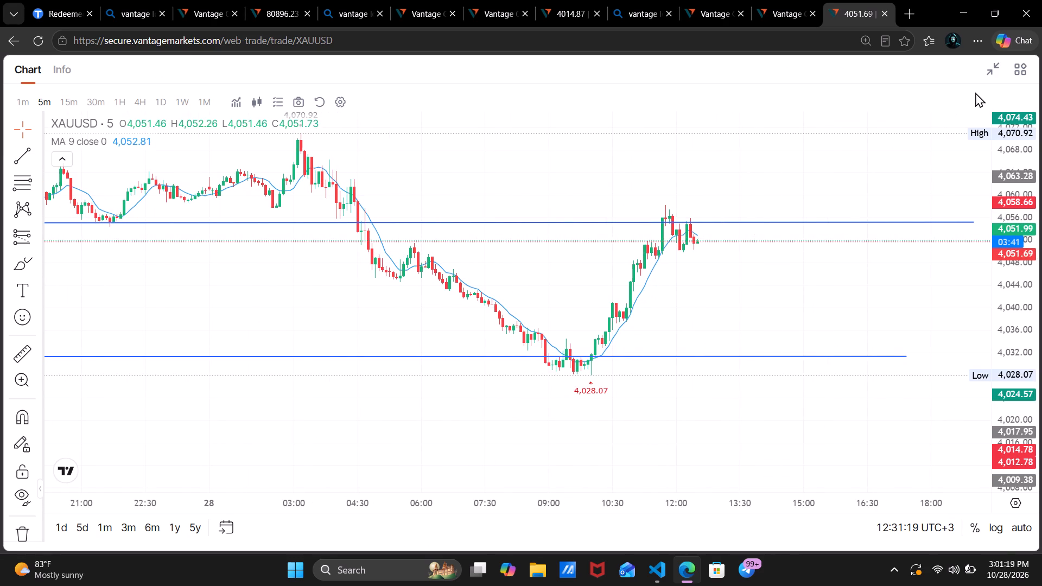
Return to the standard trading layout and place a 0.02-lot market sell on XAUUSD without take profit or stop loss.
click(993, 65)
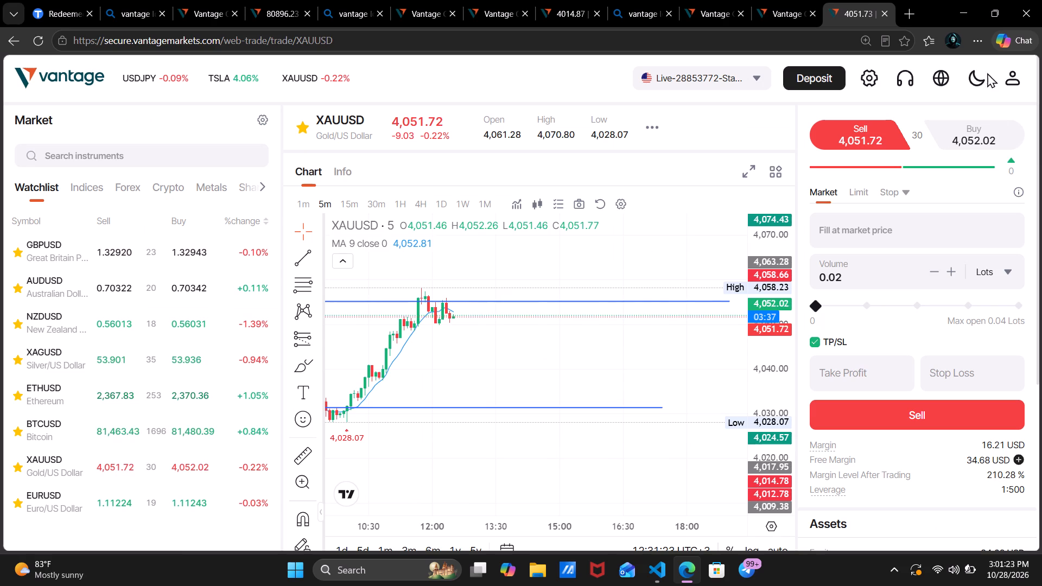
click(903, 419)
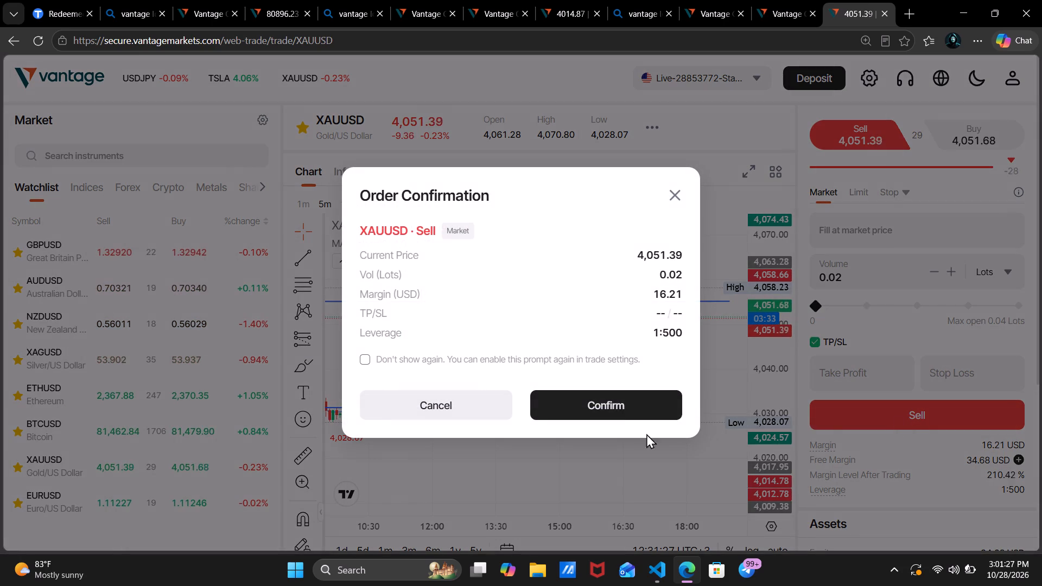
drag(615, 391, 615, 396)
click(615, 396)
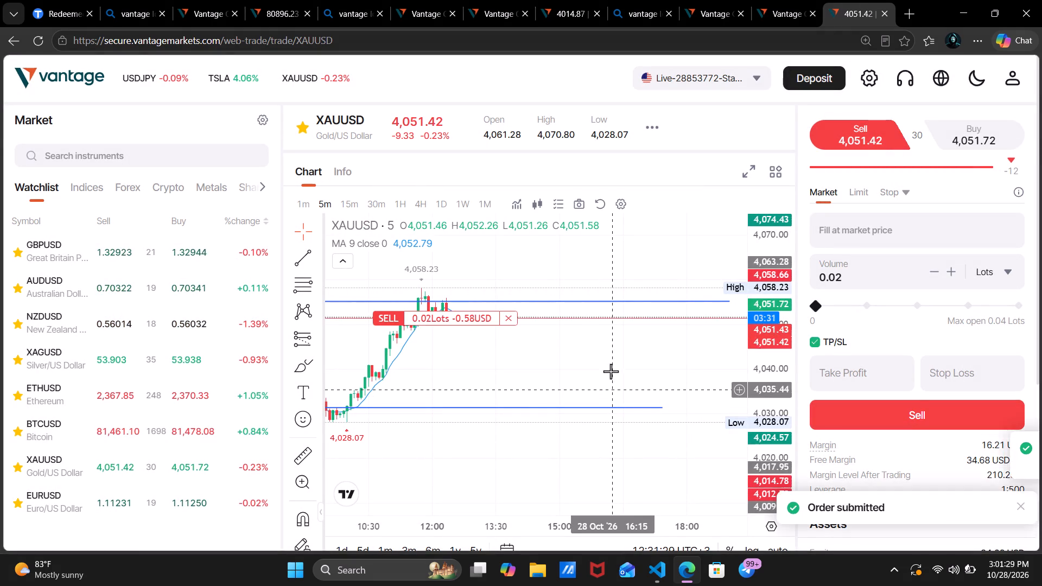
Enlarge the 5-minute XAUUSD chart and examine the open sell position against the two horizontal levels and the recent swing.
click(752, 168)
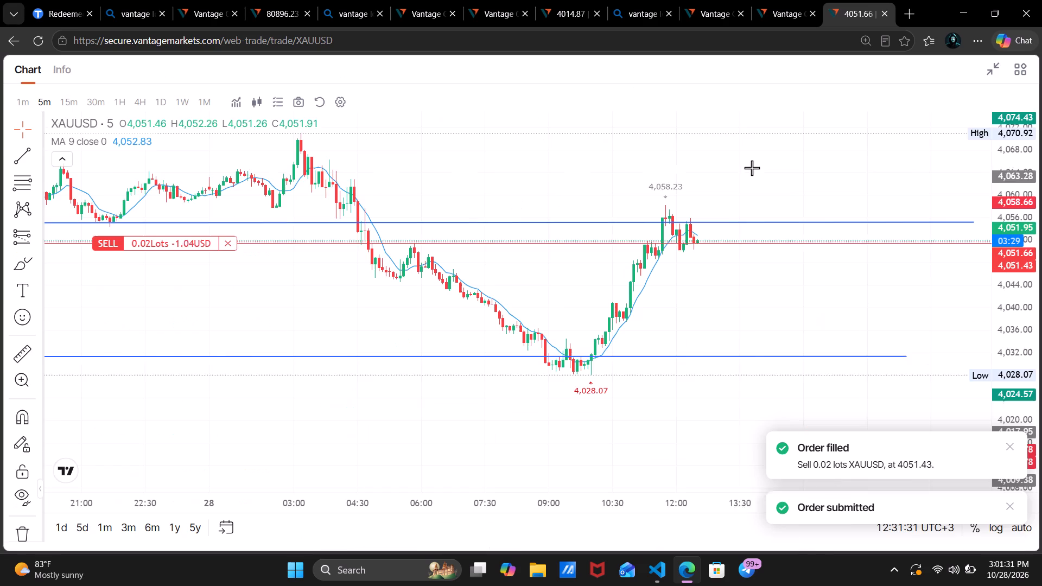
scroll(747, 203, up, 2)
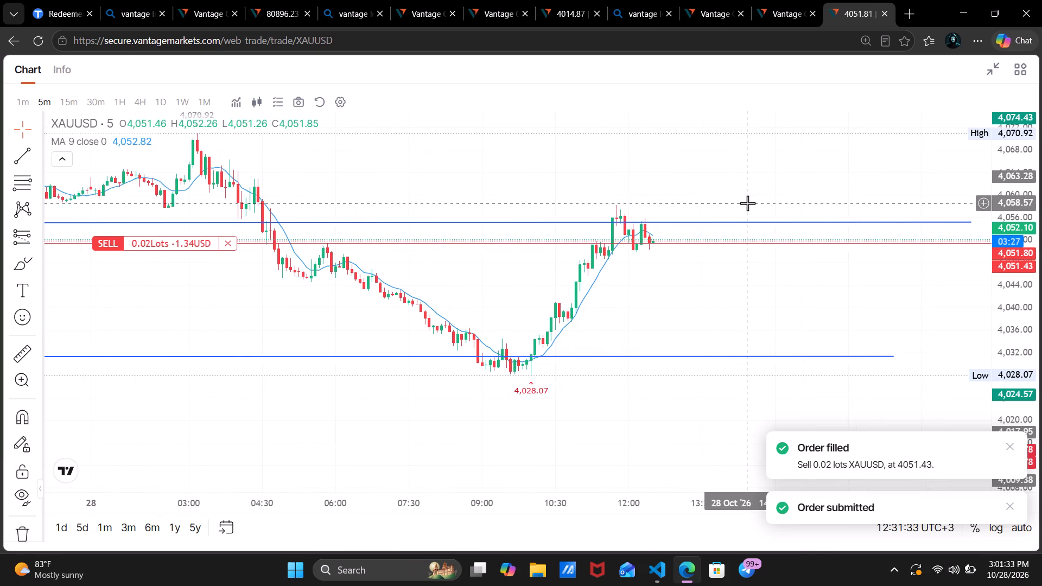
scroll(747, 203, up, 2)
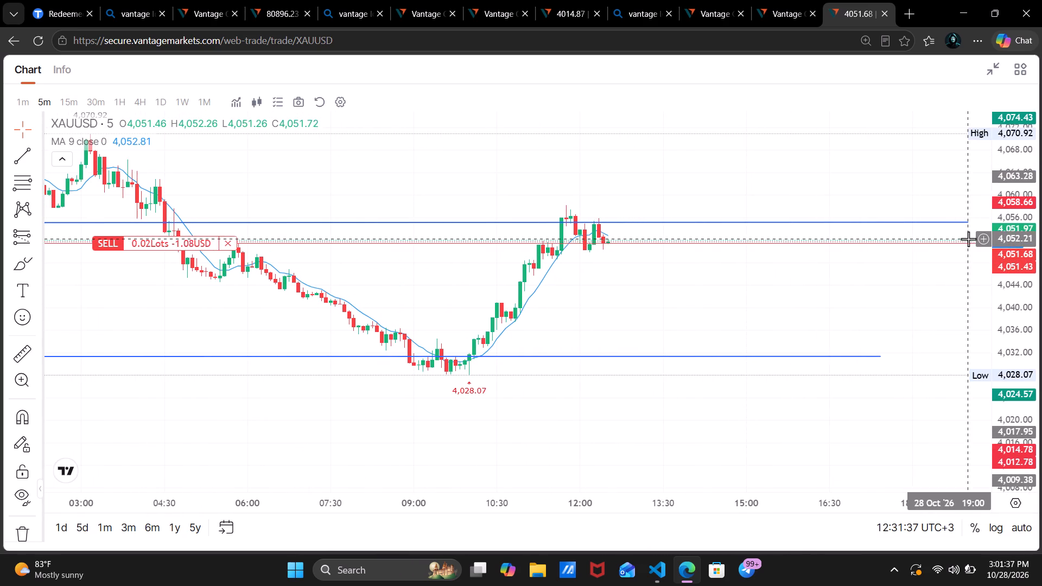
drag(1024, 260, 1028, 214)
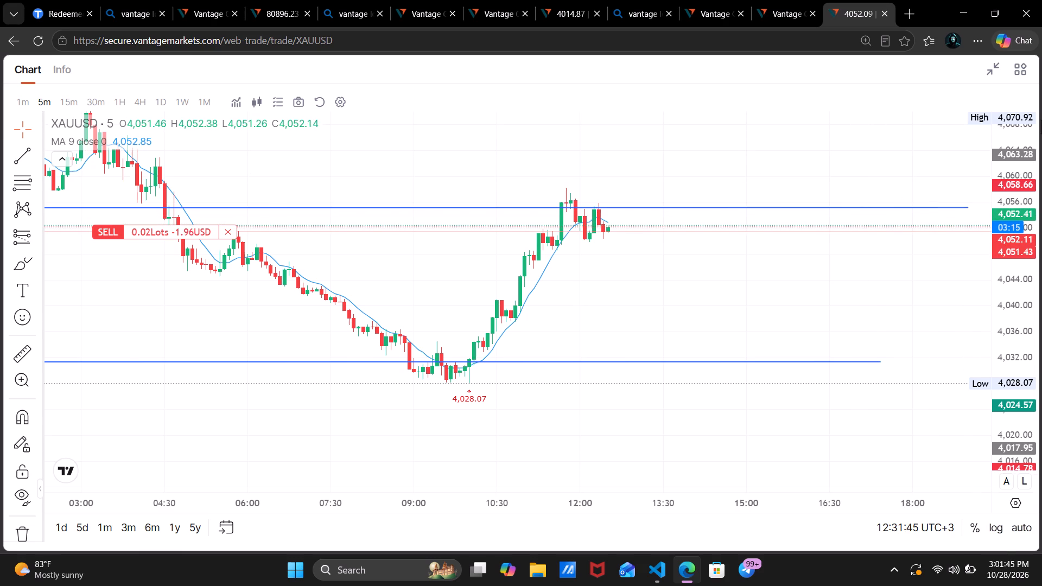
scroll(1041, 119, down, 2)
scroll(850, 234, down, 5)
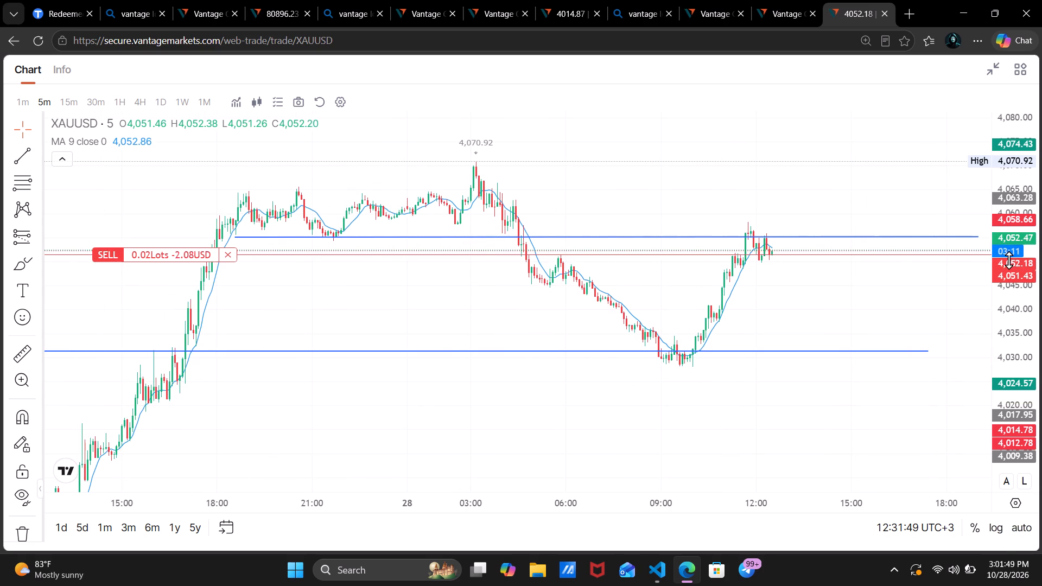
drag(1009, 260, 1011, 161)
scroll(899, 250, up, 1)
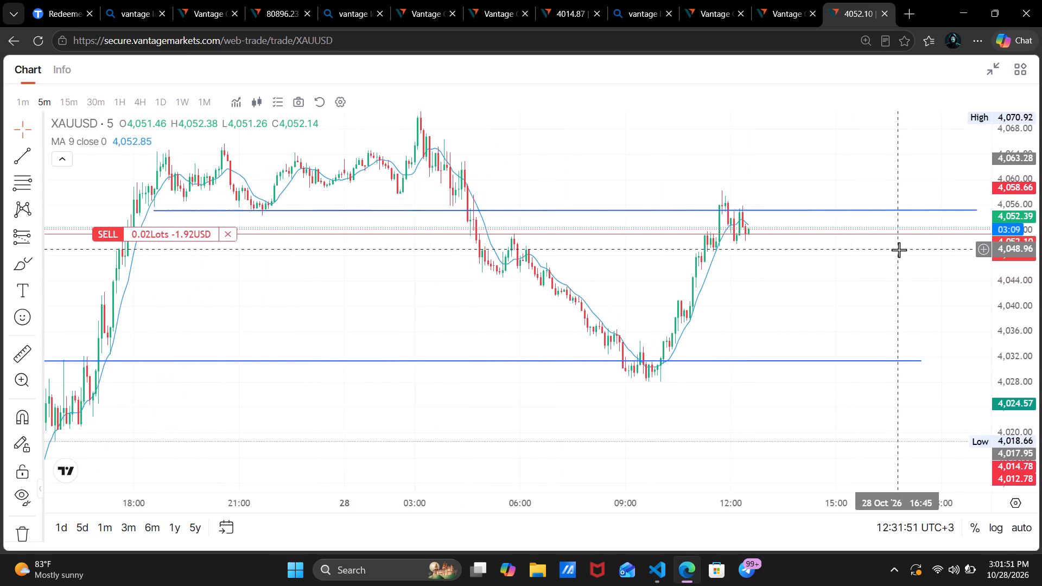
scroll(899, 250, up, 2)
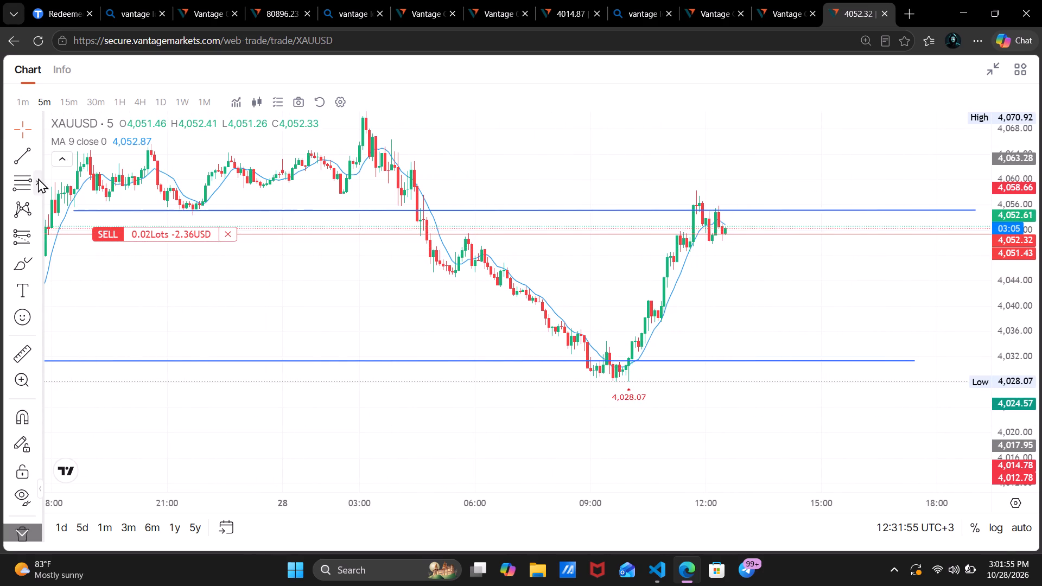
Draw a Fibonacci retracement from the 28 Oct swing low at about 4,028.21 up to about 4,056.98, spanning 09:25 to 14:05.
click(20, 181)
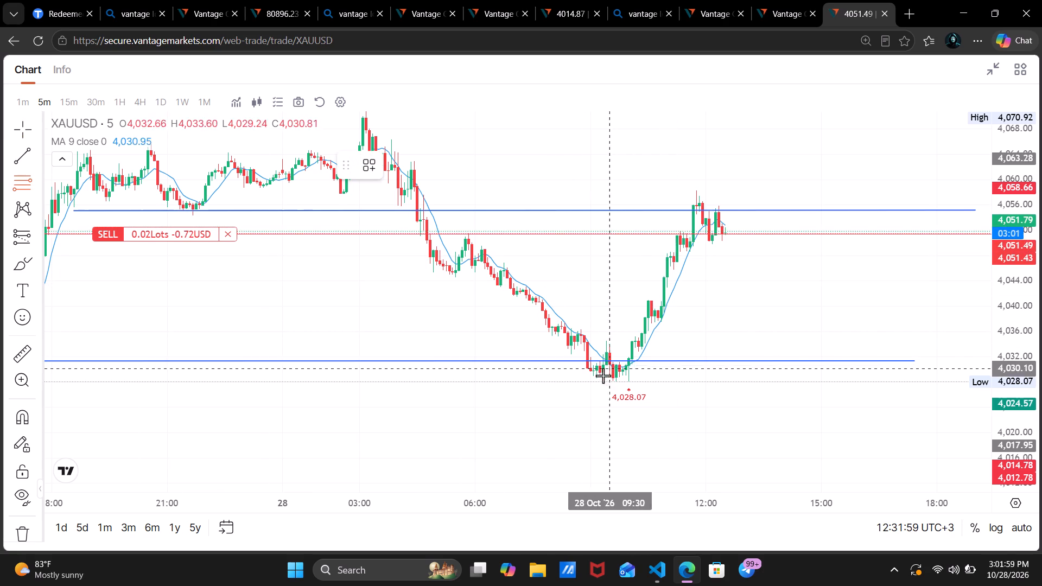
drag(606, 381, 756, 206)
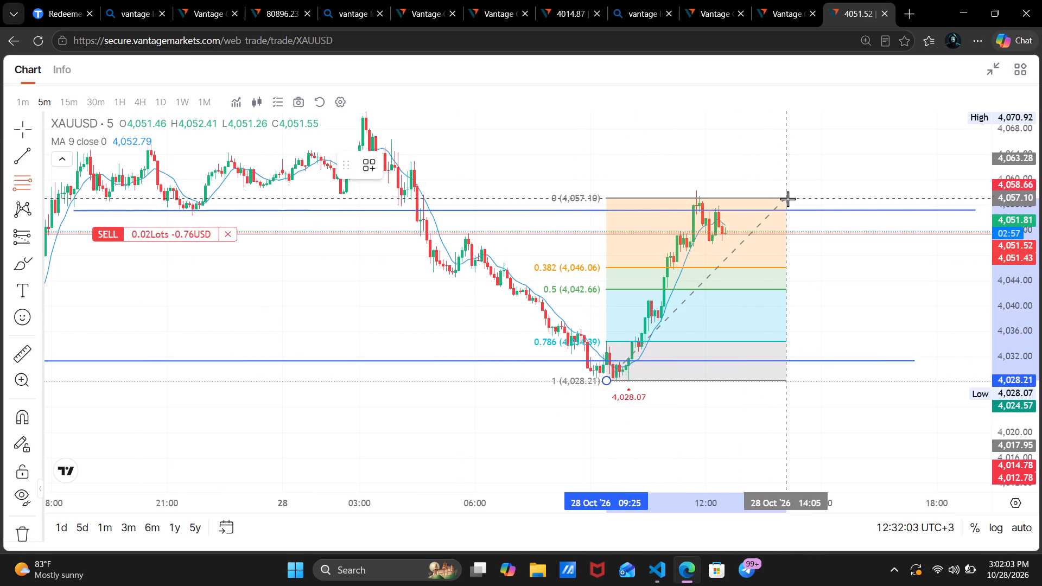
click(787, 199)
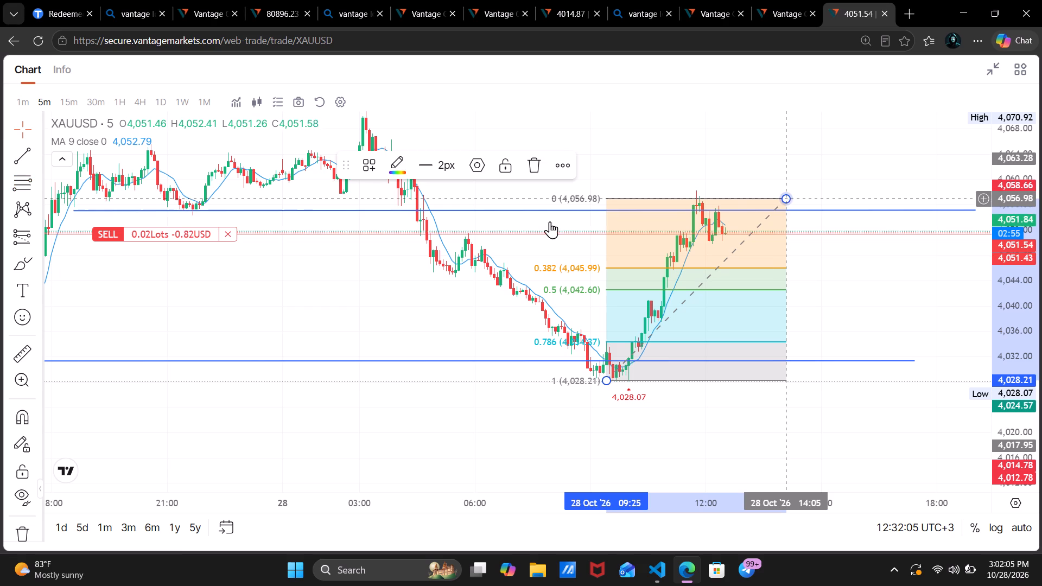
Draw a rectangle zone between the 0.382 and 0.5 retracement levels, about 4,045.5 to 4,042.7, spanning 09:25 to 14:05.
click(20, 158)
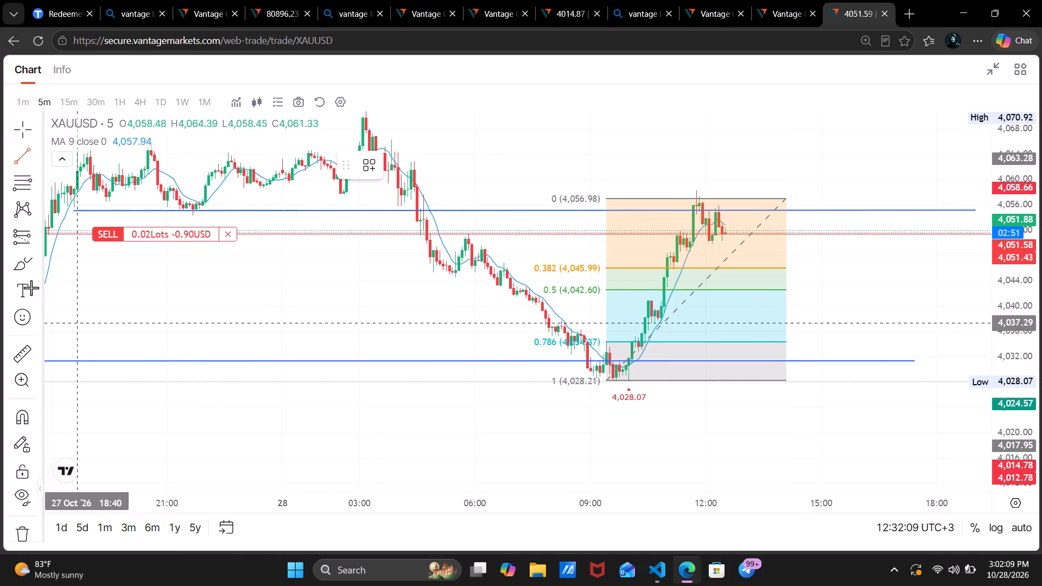
click(39, 260)
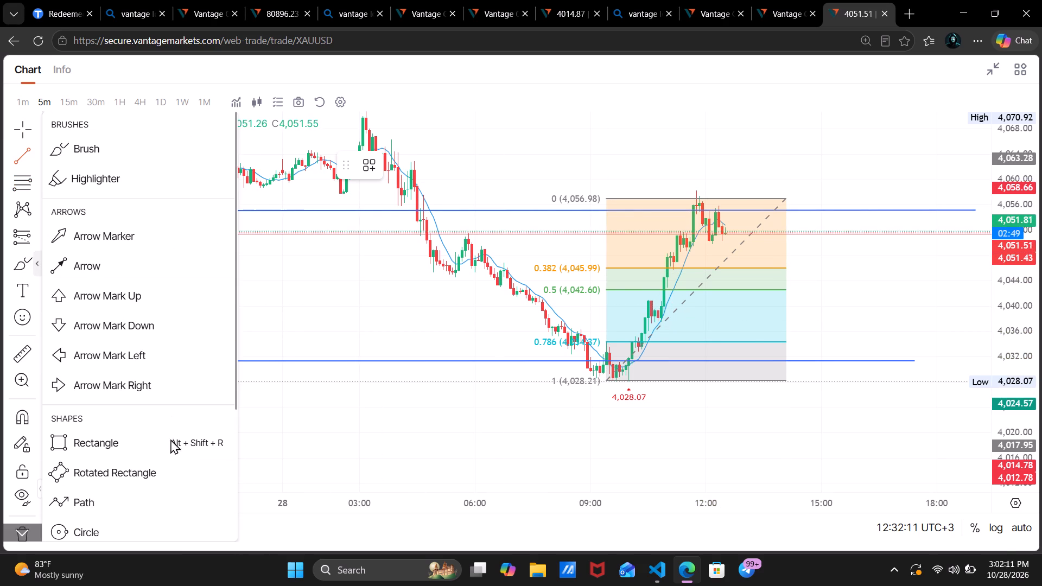
click(156, 438)
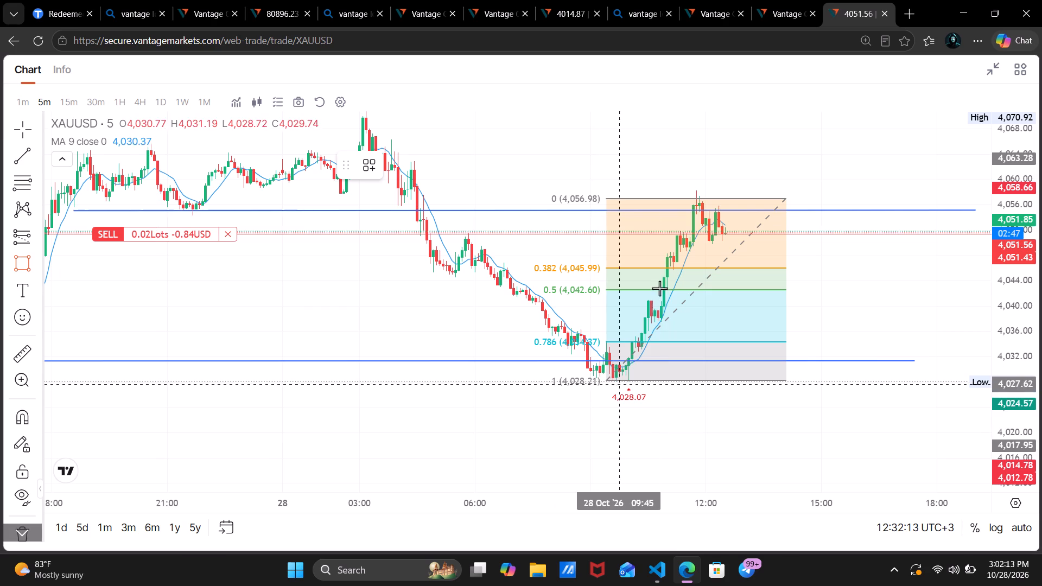
drag(607, 271, 621, 279)
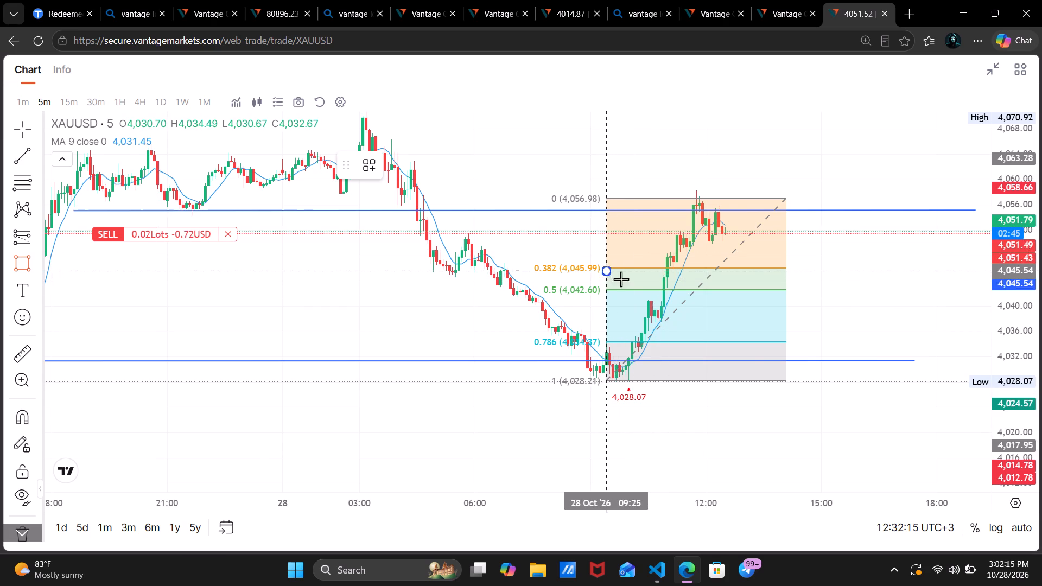
drag(621, 279, 755, 307)
click(785, 289)
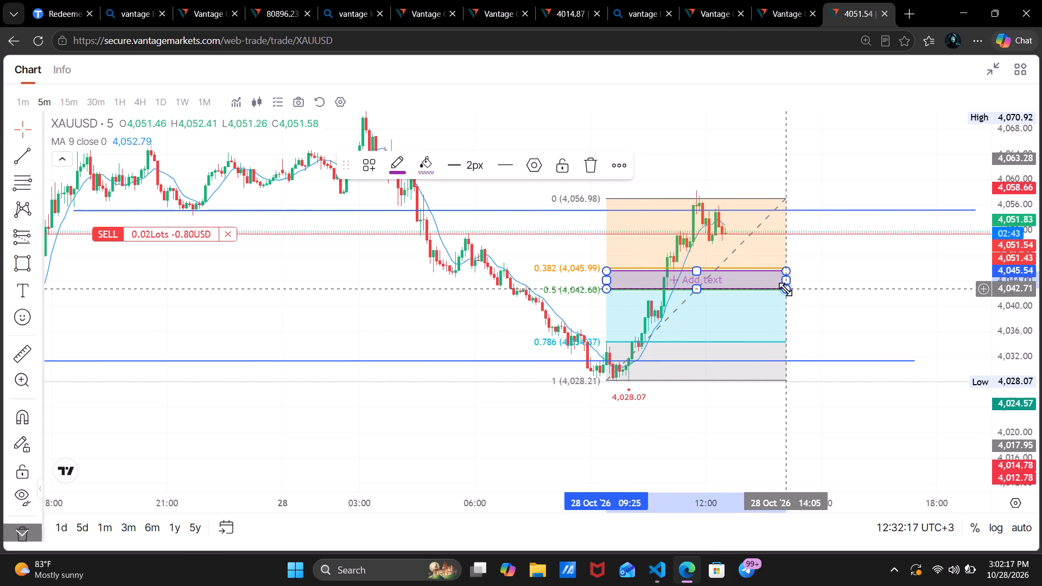
click(813, 285)
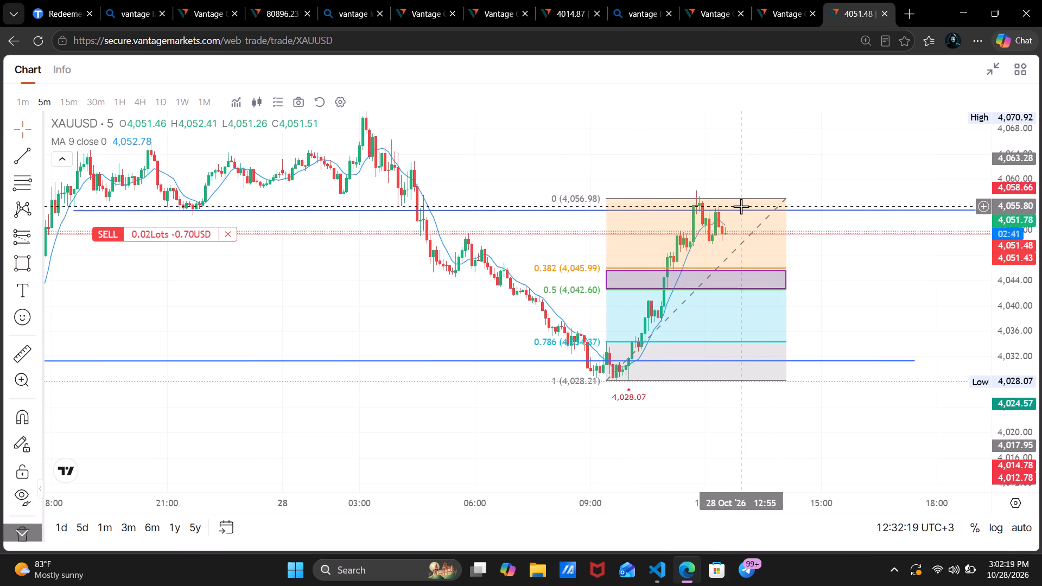
Delete the Fibonacci retracement from the chart, keeping the rectangle zone.
click(740, 202)
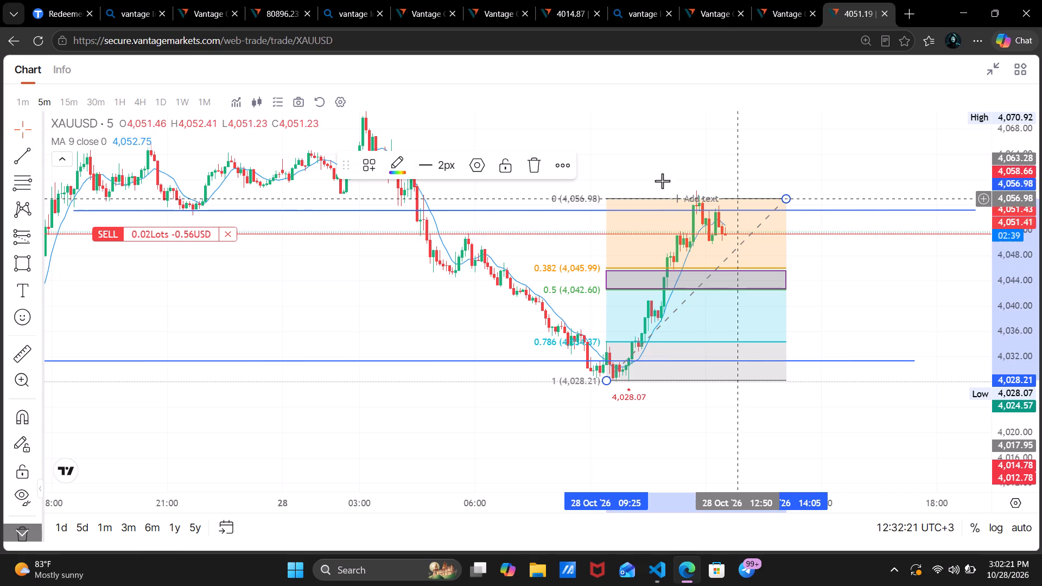
click(535, 164)
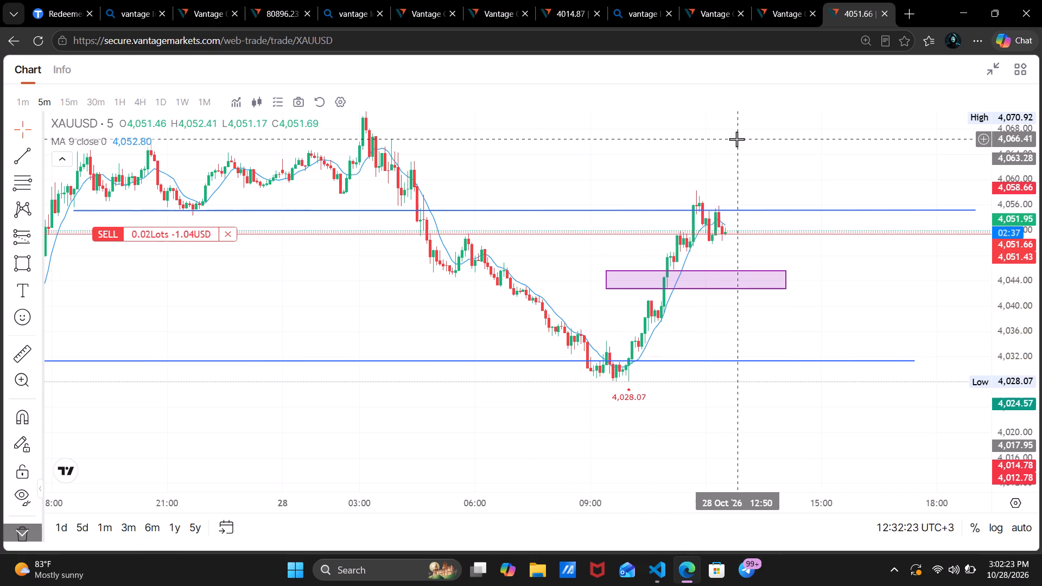
Examine the latest 5-minute candles and the open sell in relation to the rectangle zone and the two horizontal levels.
scroll(736, 139, up, 1)
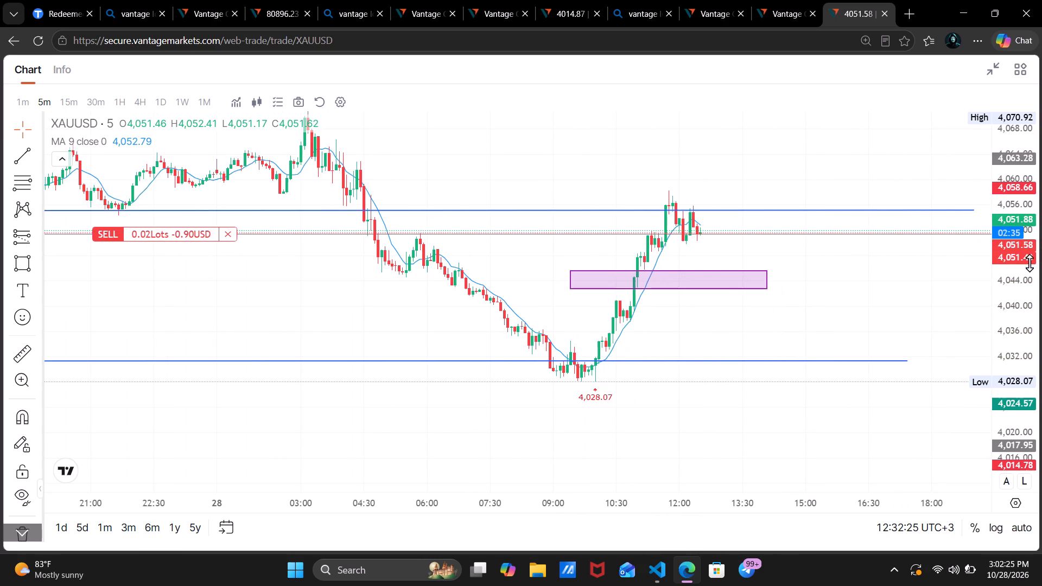
drag(1022, 269, 1018, 162)
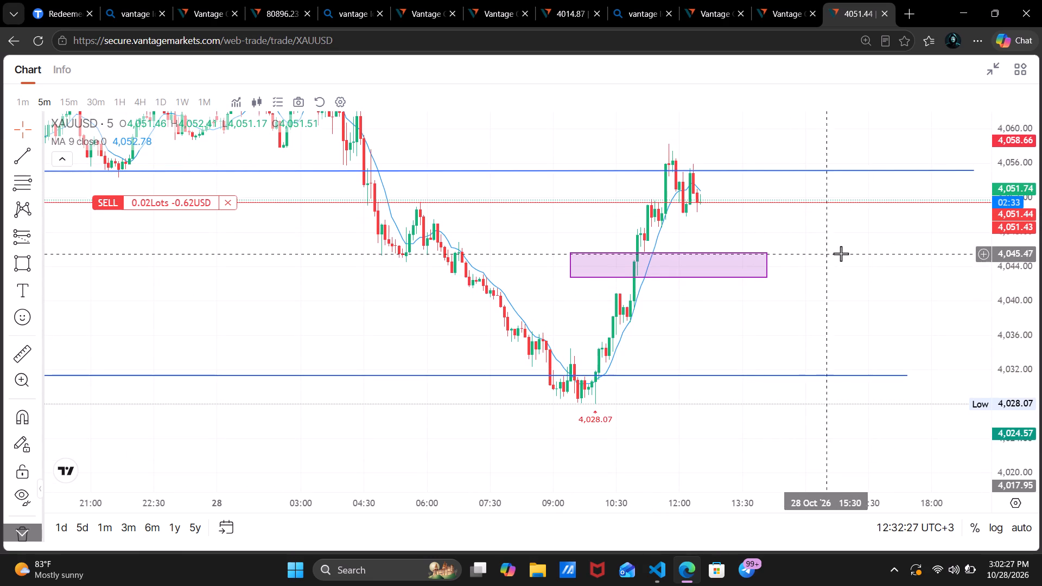
scroll(841, 253, up, 1)
drag(841, 253, 822, 316)
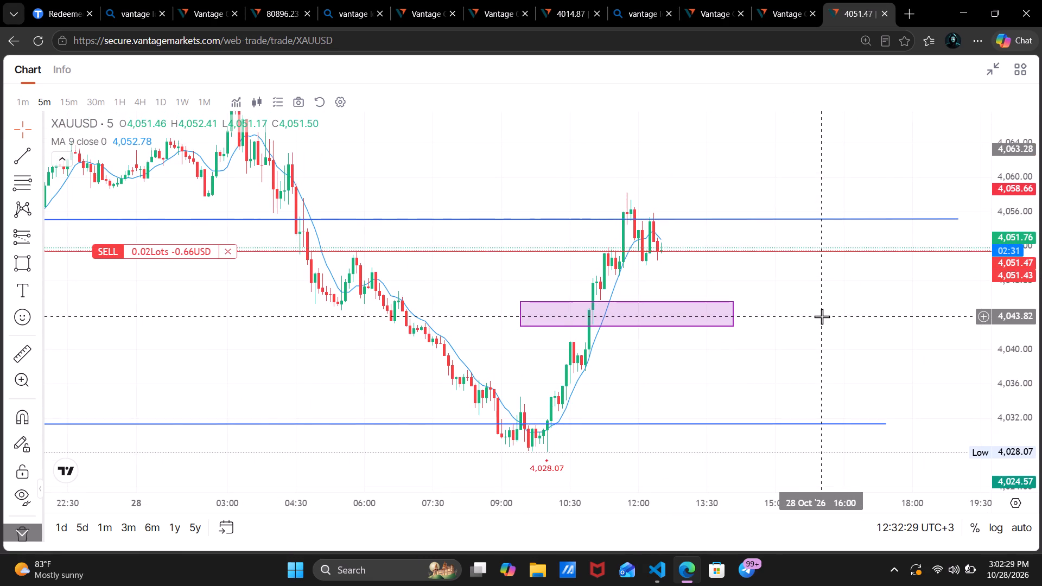